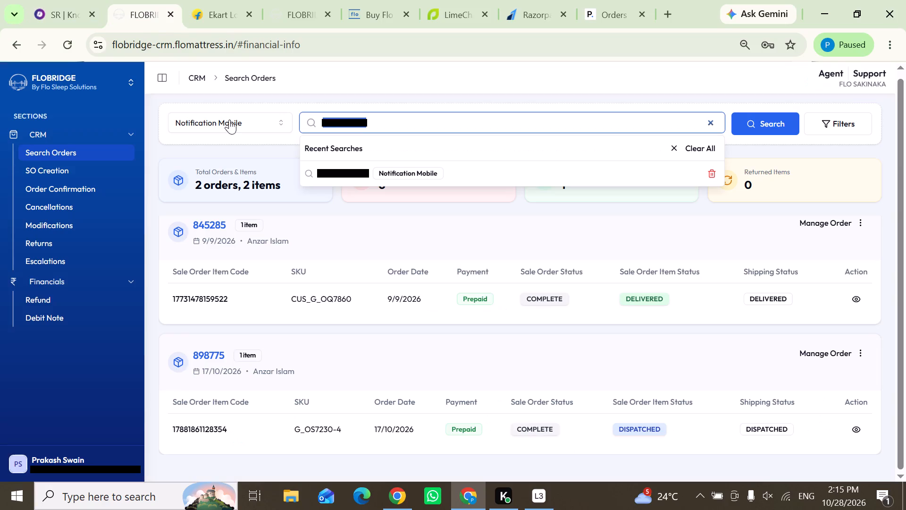
key("ctrl+v")
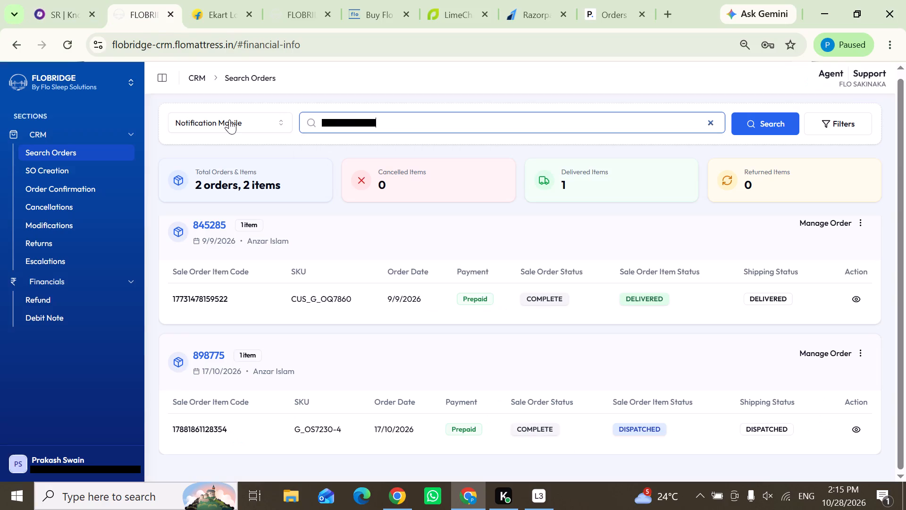
left_click_drag(335, 122, 285, 122)
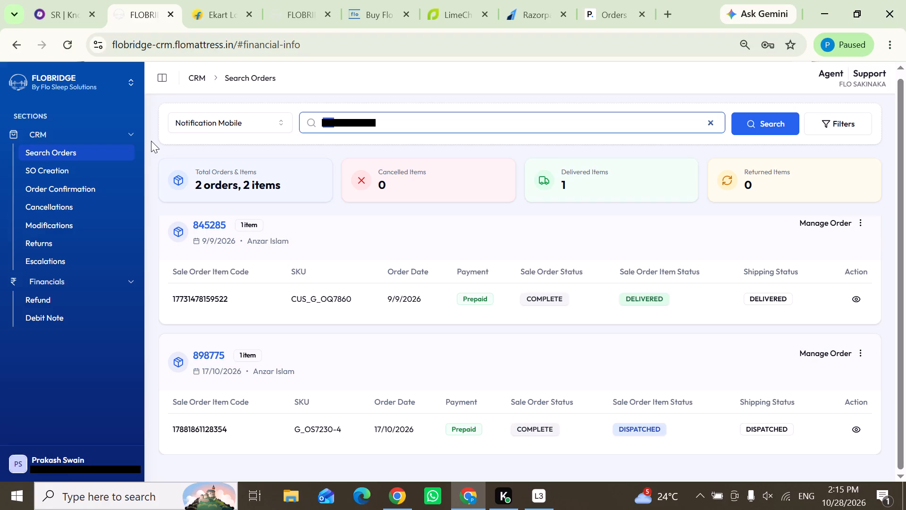
key("BackSpace")
left_click(749, 126)
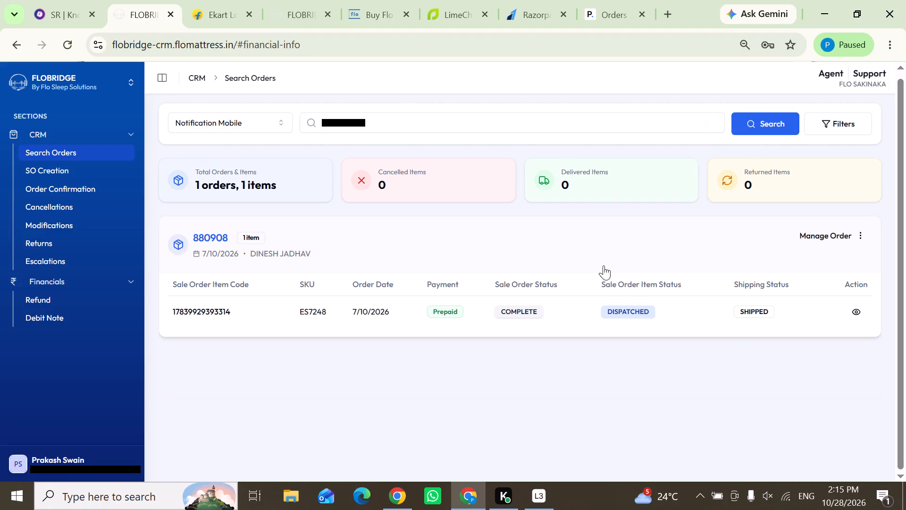
left_click(857, 236)
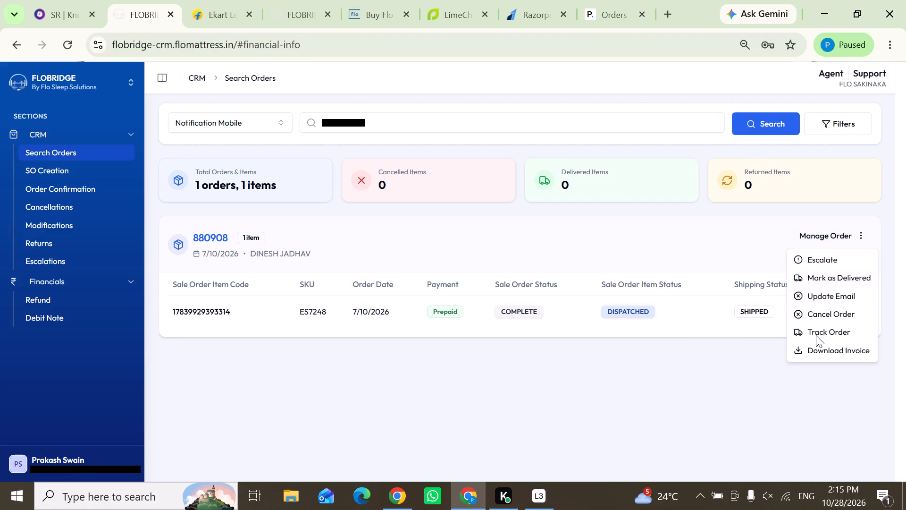
left_click(816, 335)
left_click(523, 262)
left_click(475, 295)
left_click(451, 301)
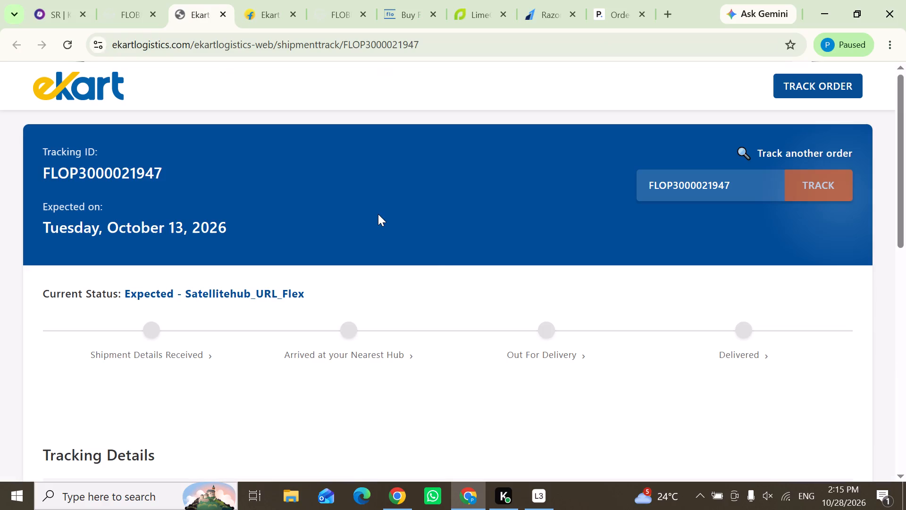
scroll(439, 262, "down", 2)
left_click_drag(905, 359, 905, 348)
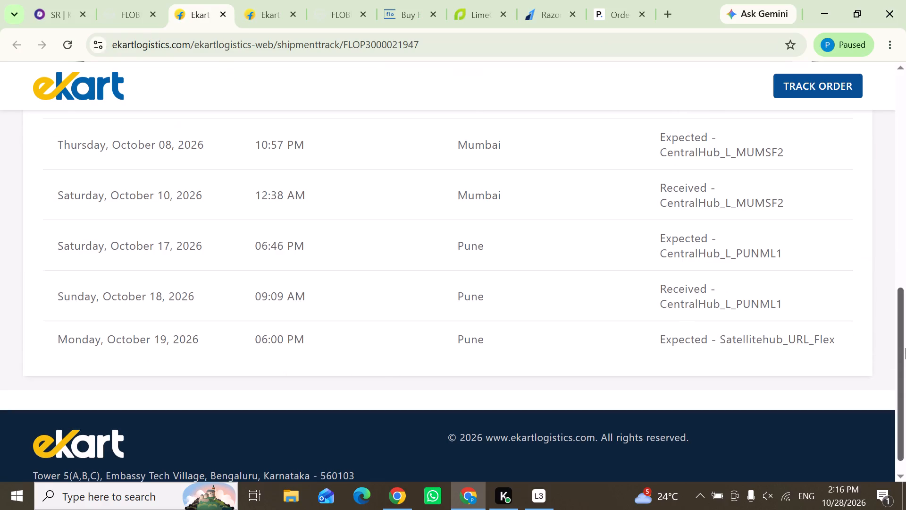
left_click_drag(905, 348, 902, 266)
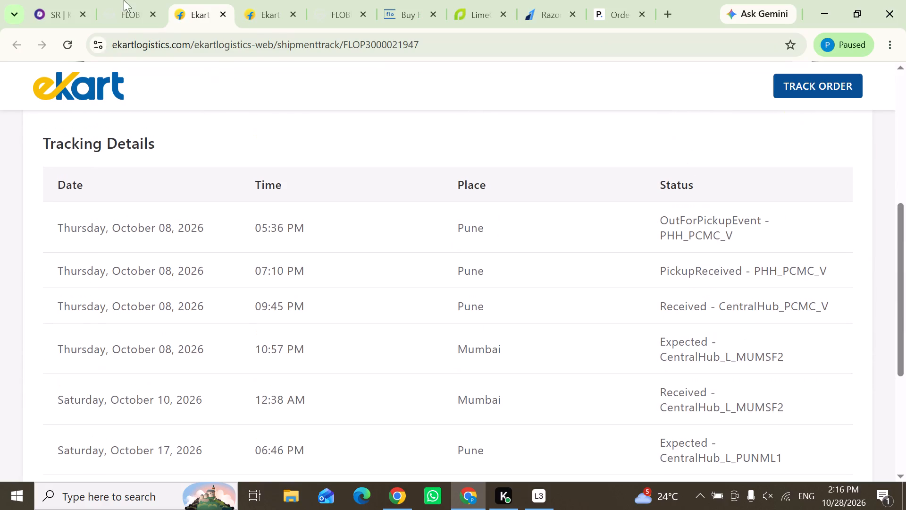
left_click(123, 0)
left_click(251, 327)
left_click_drag(228, 236, 164, 236)
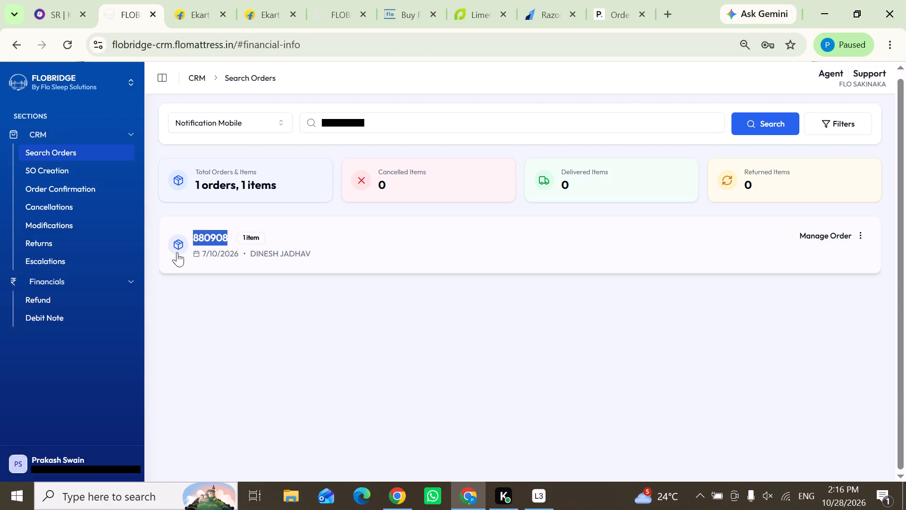
key("ctrl+c")
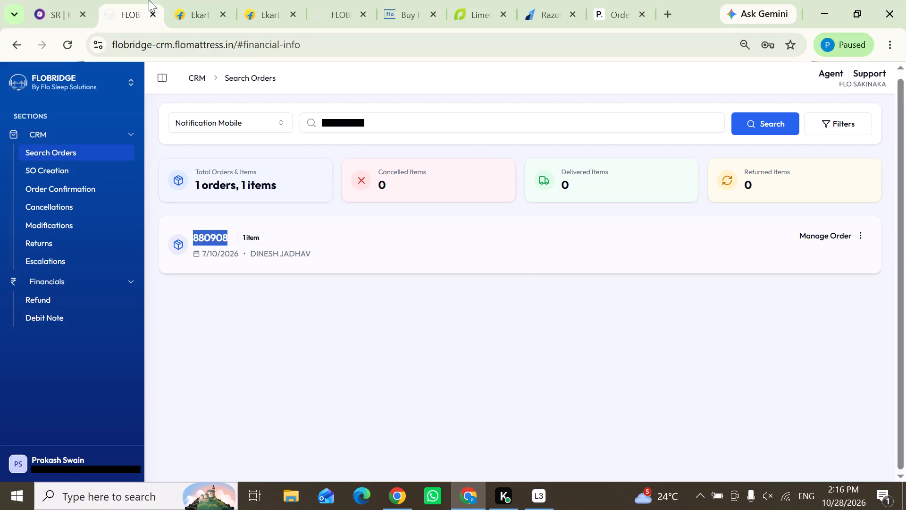
left_click(50, 0)
left_click(128, 369)
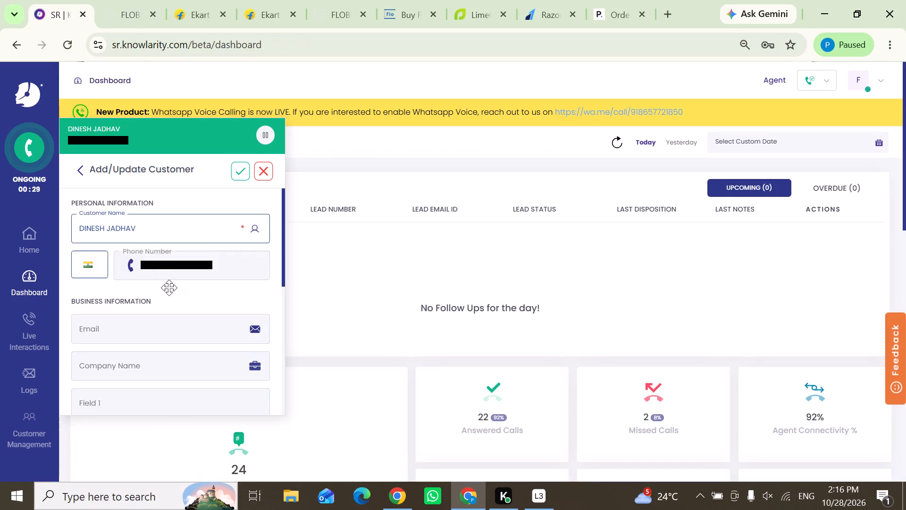
scroll(169, 288, "down", 1)
left_click(158, 313)
left_click_drag(157, 354, 158, 362)
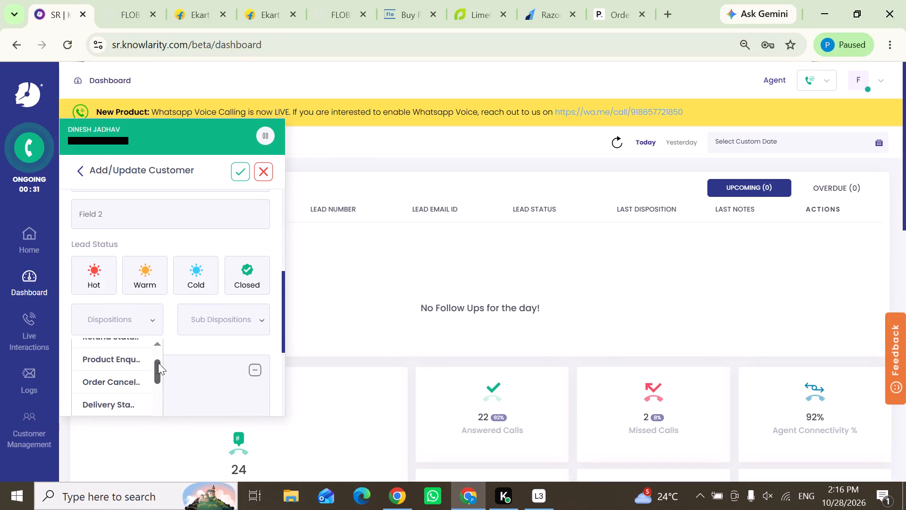
double_click(126, 396)
key("ctrl+v")
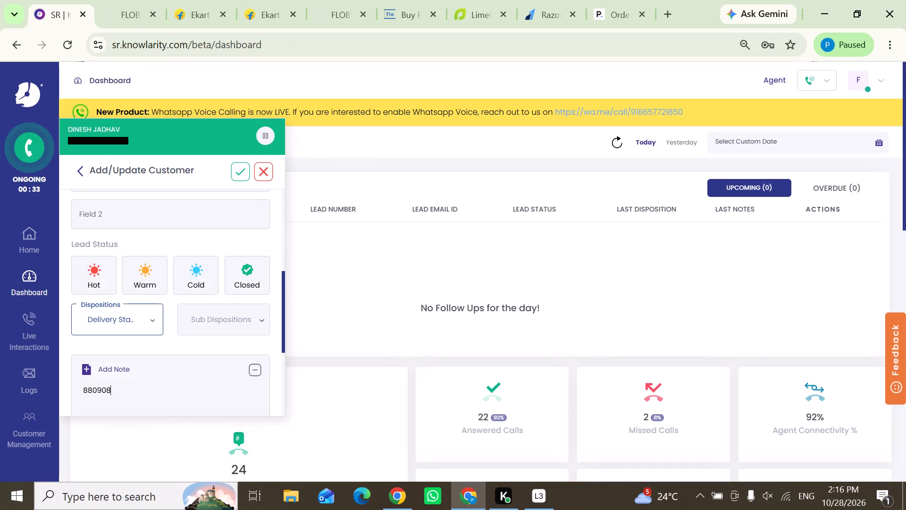
left_click(243, 173)
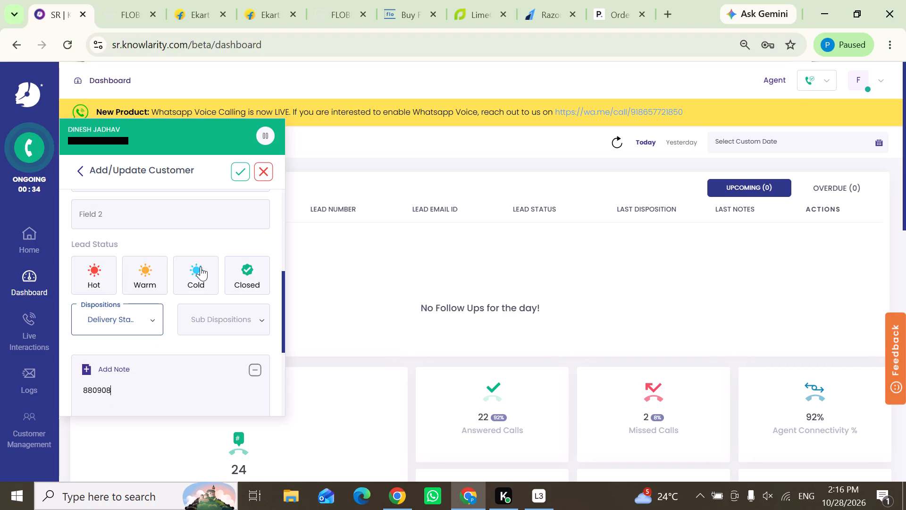
Review the order in the CRM against the latest entries in its Ekart tracking details.
left_click(125, 25)
left_click(423, 229)
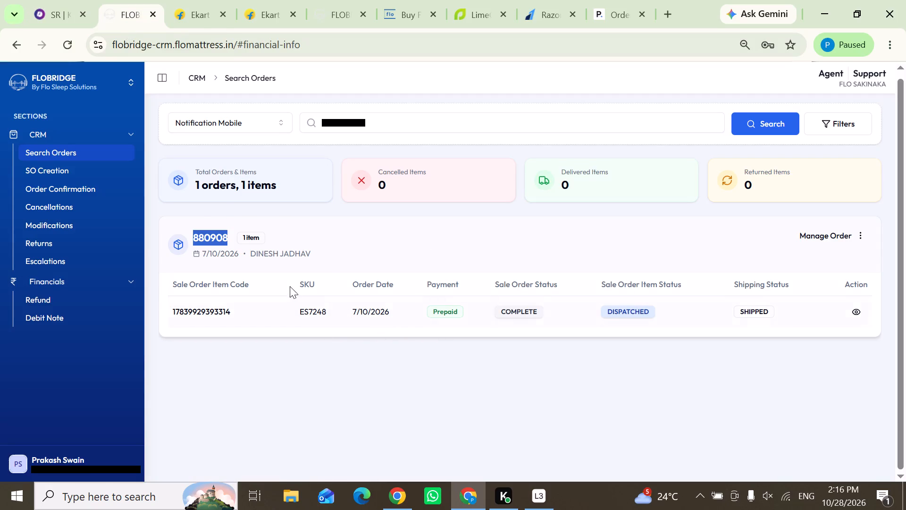
left_click(184, 0)
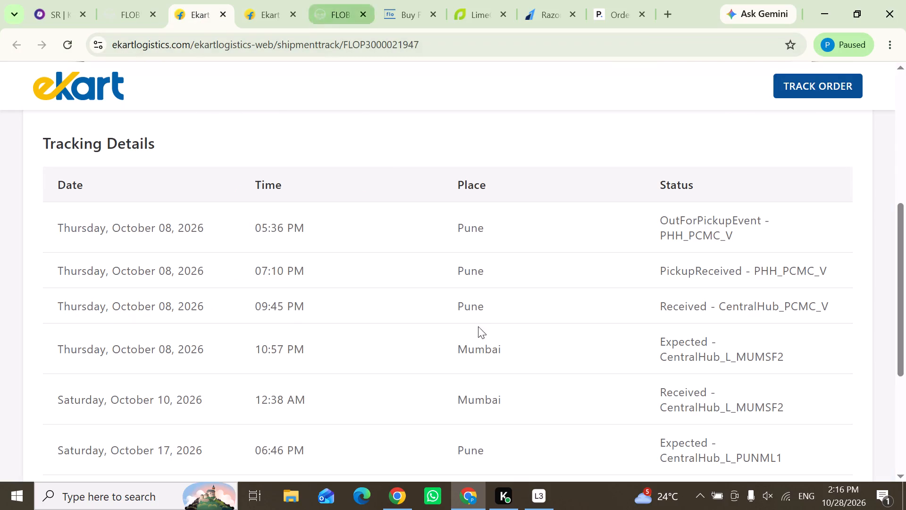
scroll(507, 305, "down", 4)
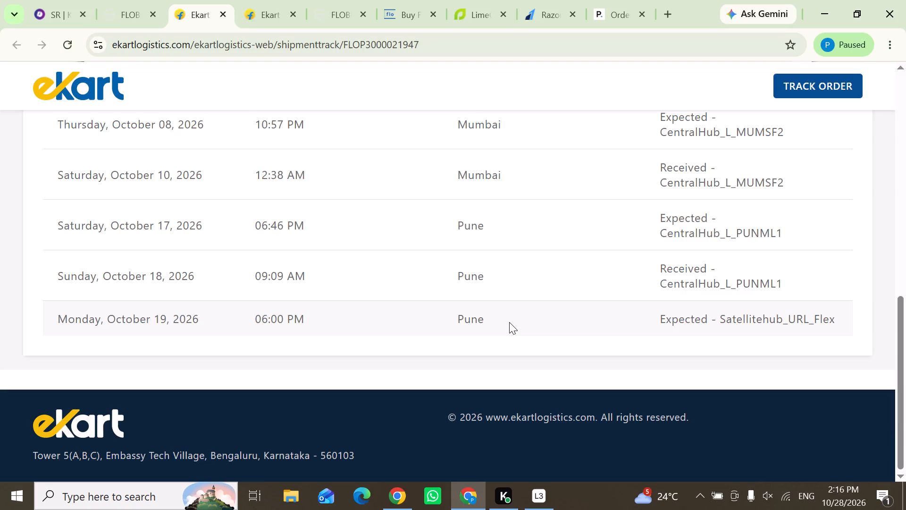
left_click(124, 0)
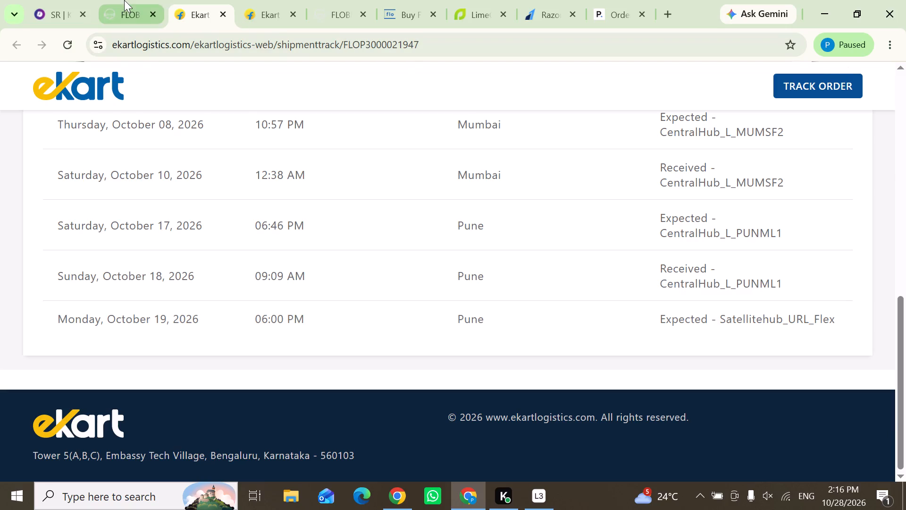
left_click(846, 308)
left_click(351, 257)
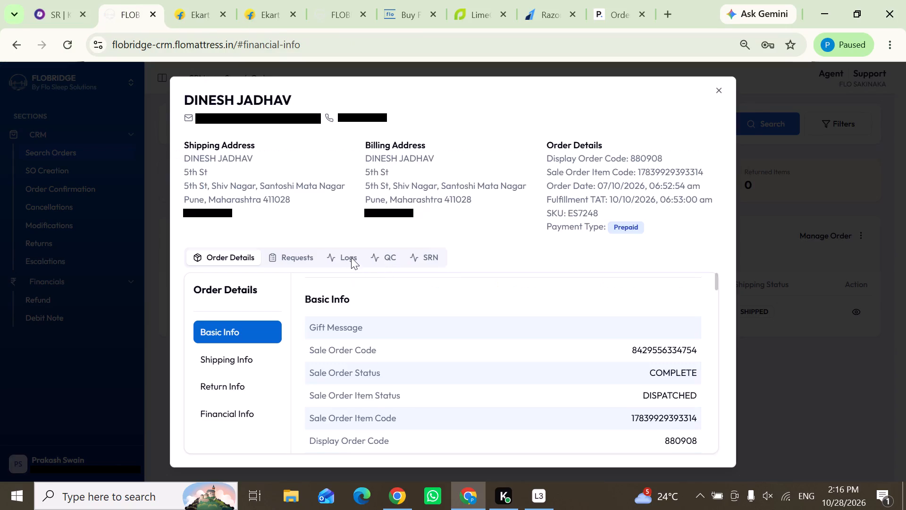
left_click(237, 444)
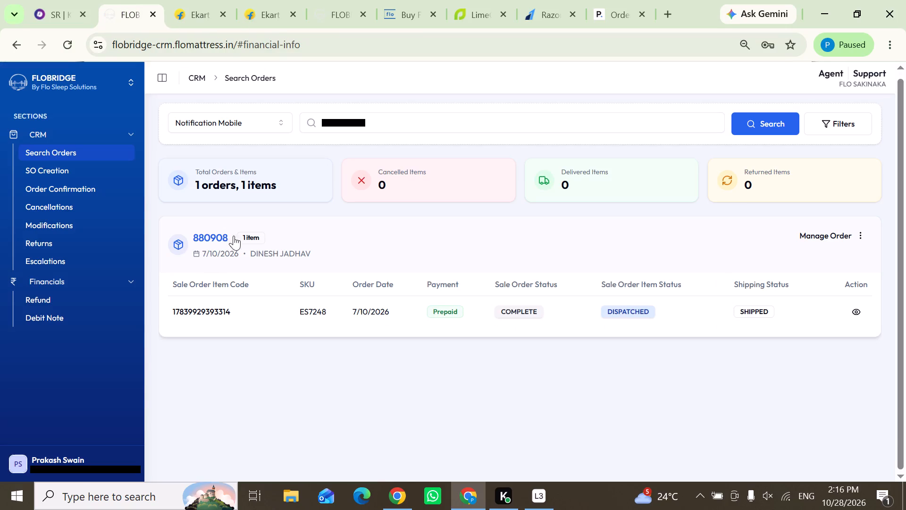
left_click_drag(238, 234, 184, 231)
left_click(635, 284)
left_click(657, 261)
left_click(859, 316)
left_click(345, 257)
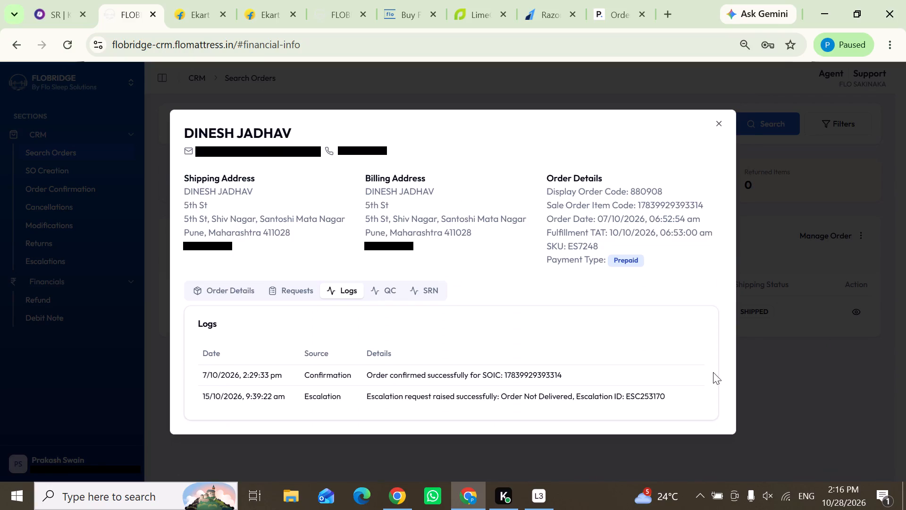
left_click(815, 412)
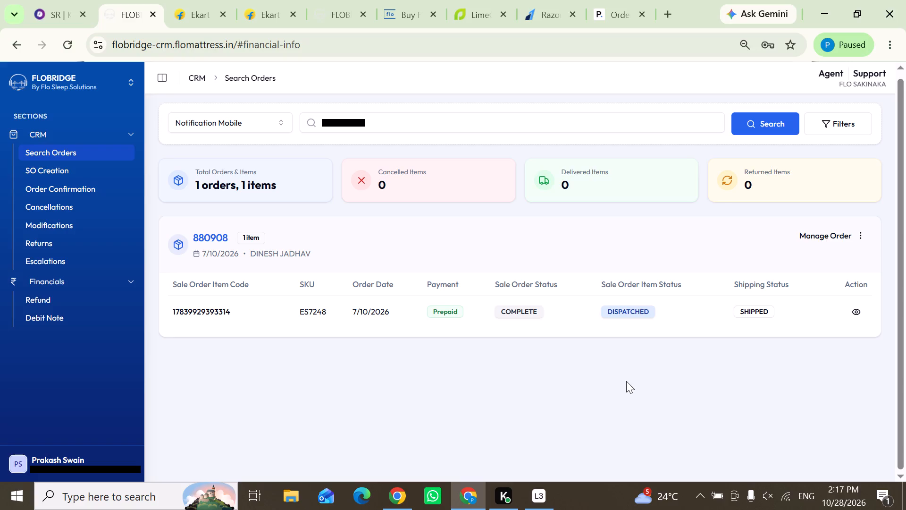
left_click(864, 313)
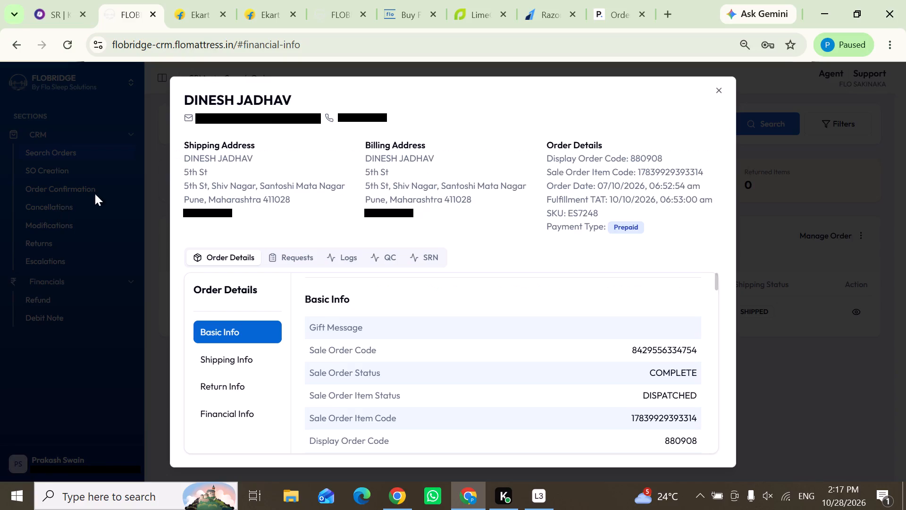
left_click(216, 0)
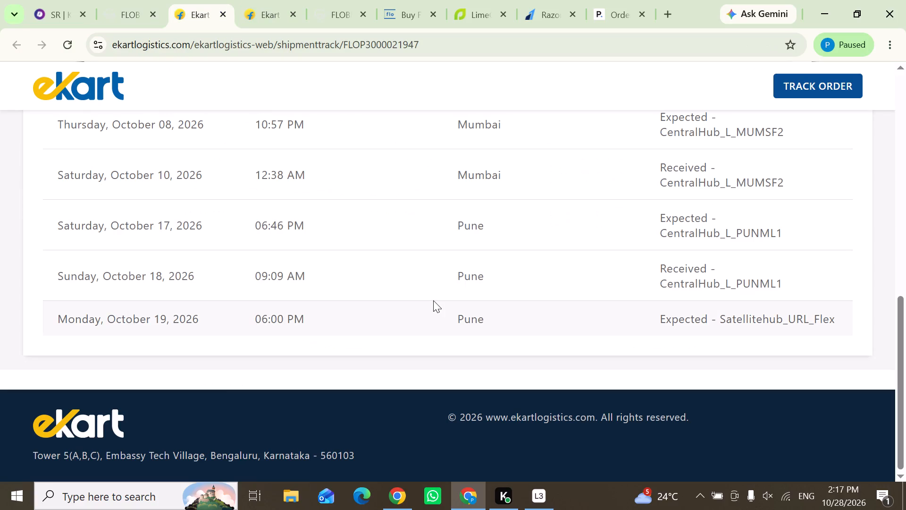
scroll(433, 300, "down", 2)
left_click_drag(905, 366, 889, 157)
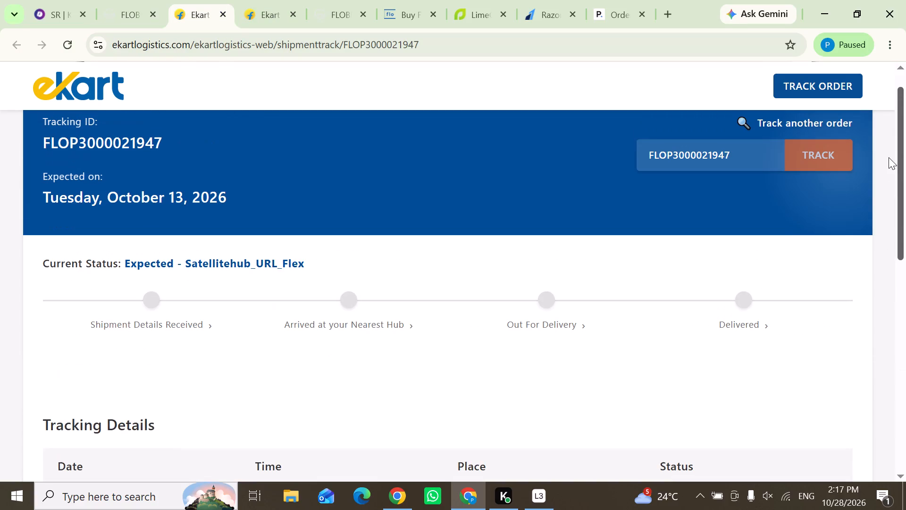
left_click_drag(730, 157, 622, 148)
left_click(595, 206)
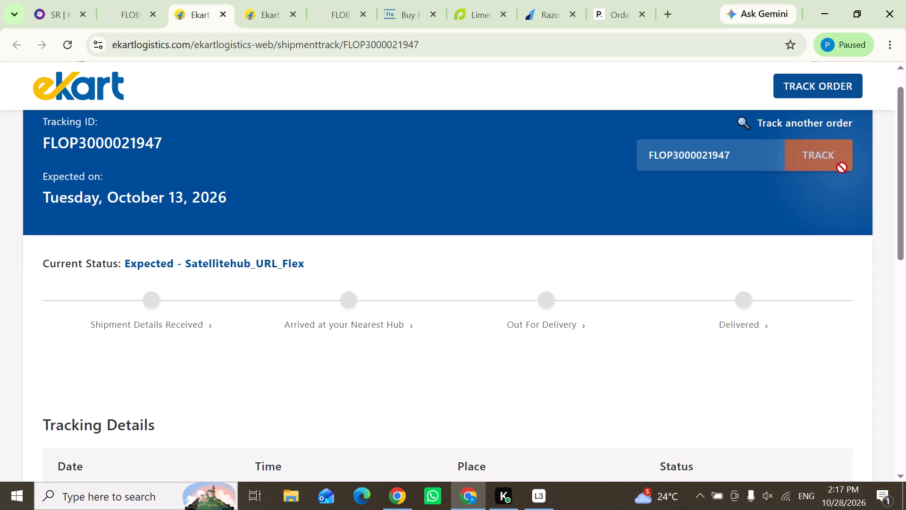
left_click_drag(905, 180, 889, 449)
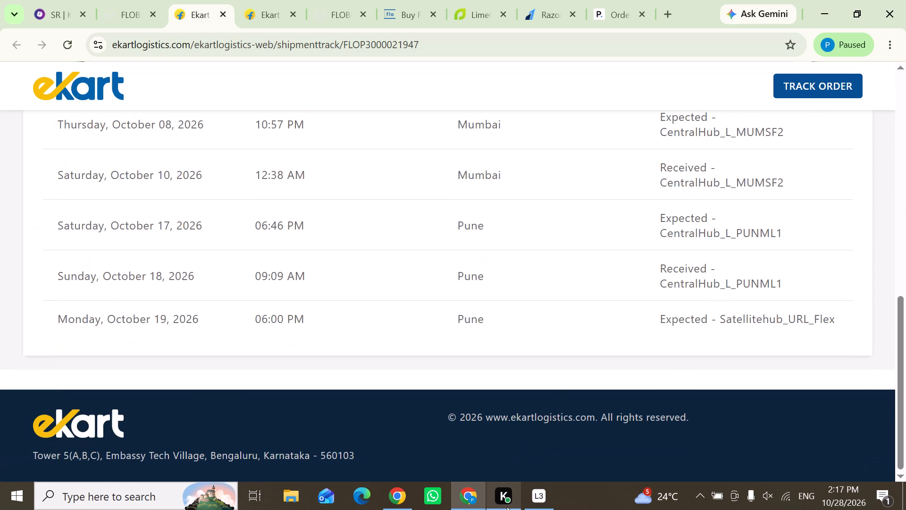
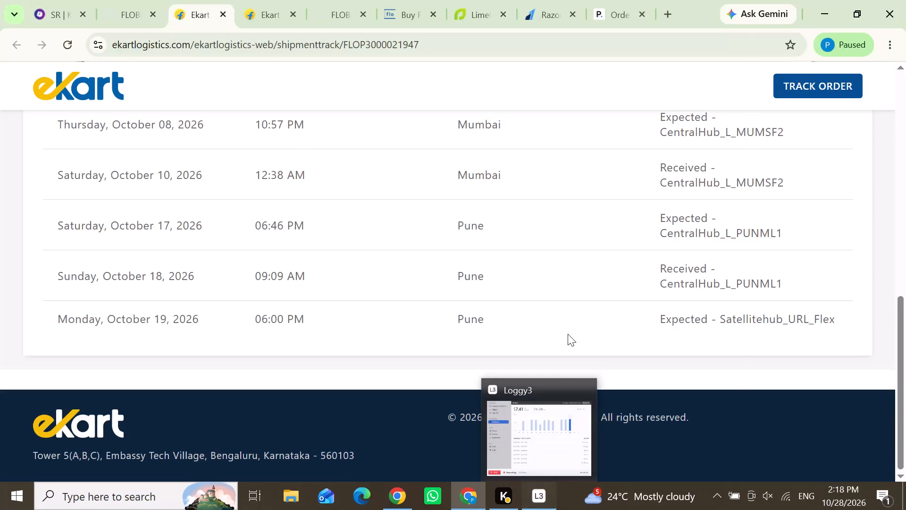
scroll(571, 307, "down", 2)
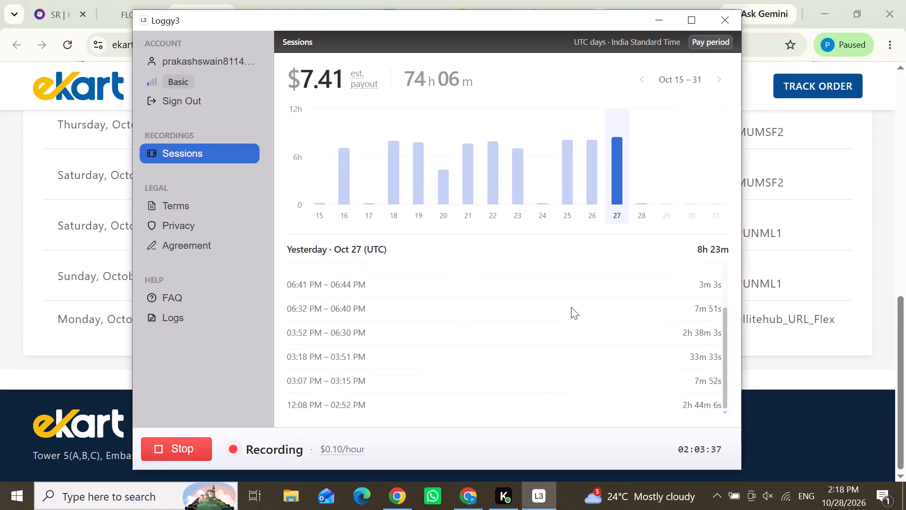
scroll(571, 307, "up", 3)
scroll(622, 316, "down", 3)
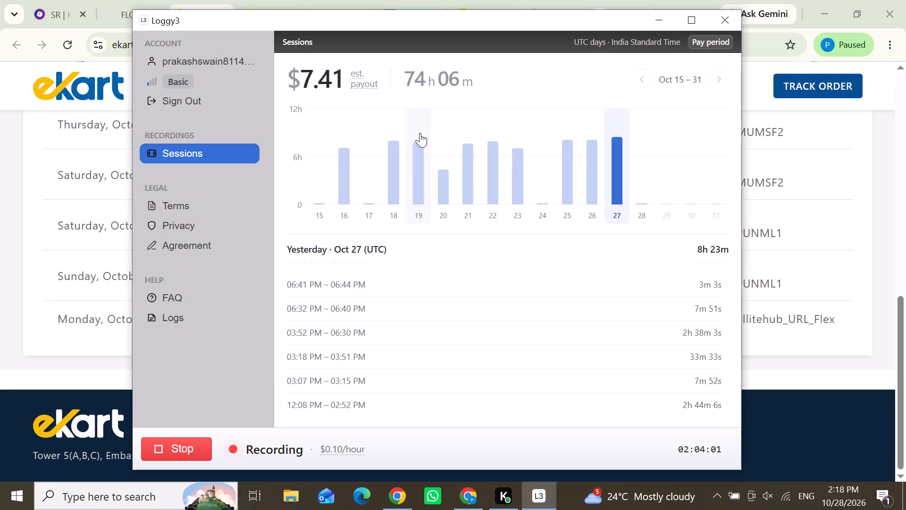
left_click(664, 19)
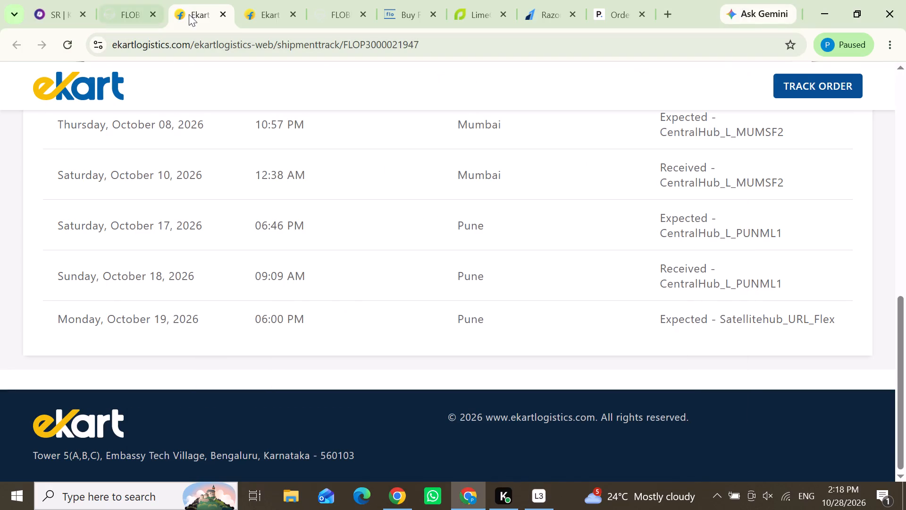
left_click(264, 12)
left_click(291, 15)
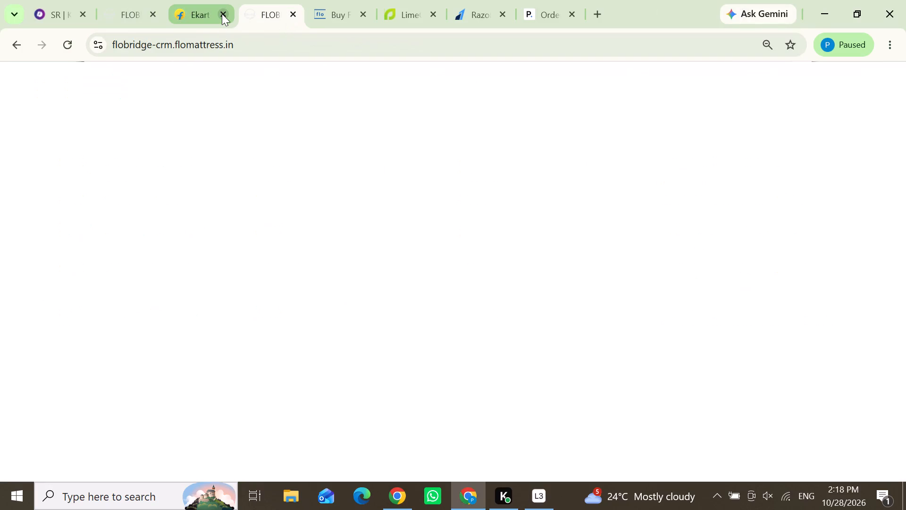
left_click(222, 14)
left_click(129, 17)
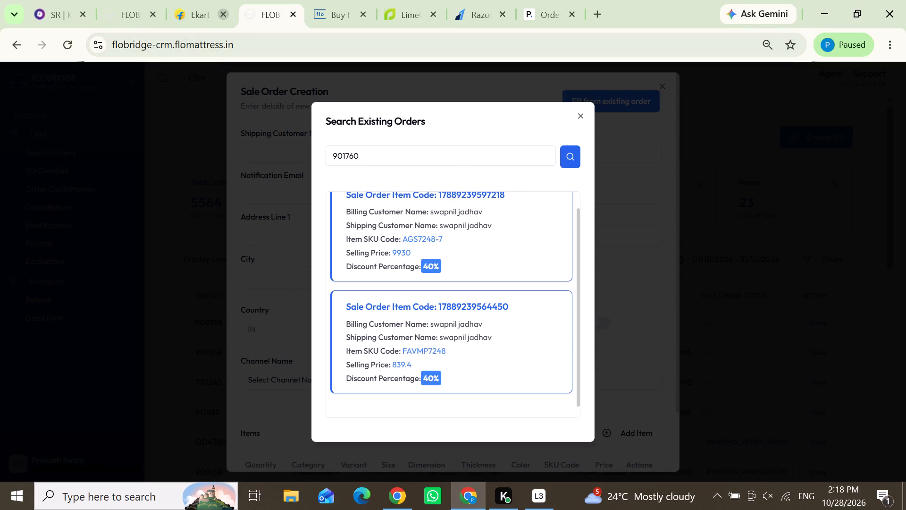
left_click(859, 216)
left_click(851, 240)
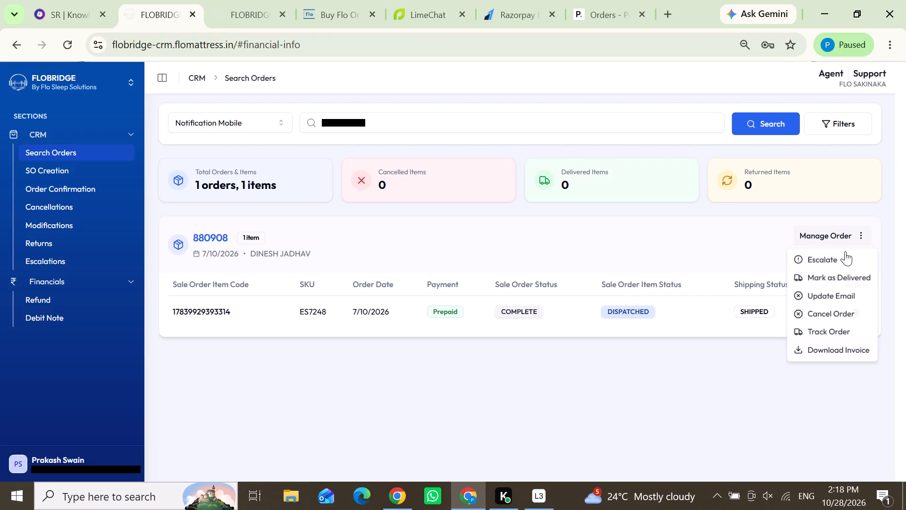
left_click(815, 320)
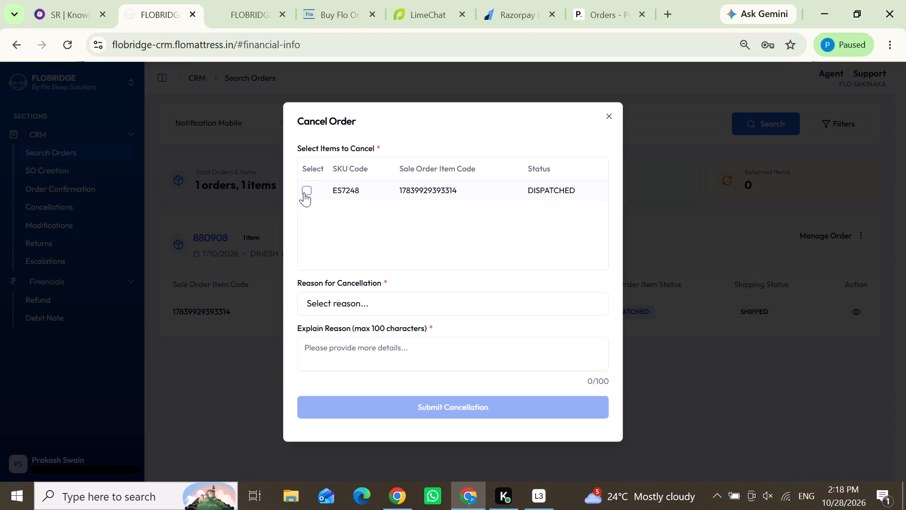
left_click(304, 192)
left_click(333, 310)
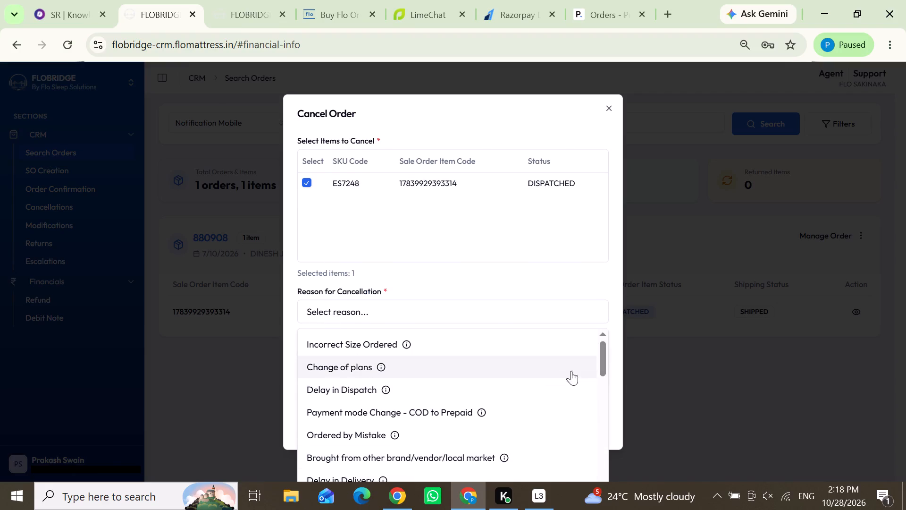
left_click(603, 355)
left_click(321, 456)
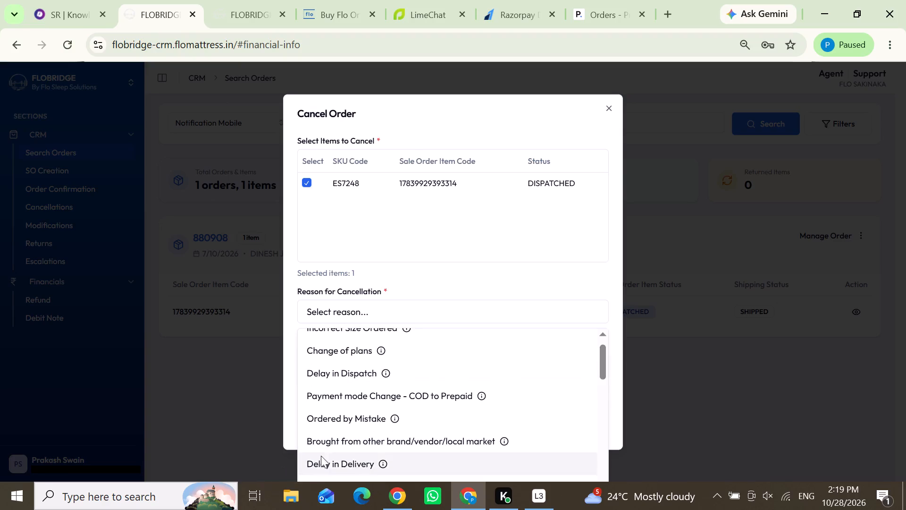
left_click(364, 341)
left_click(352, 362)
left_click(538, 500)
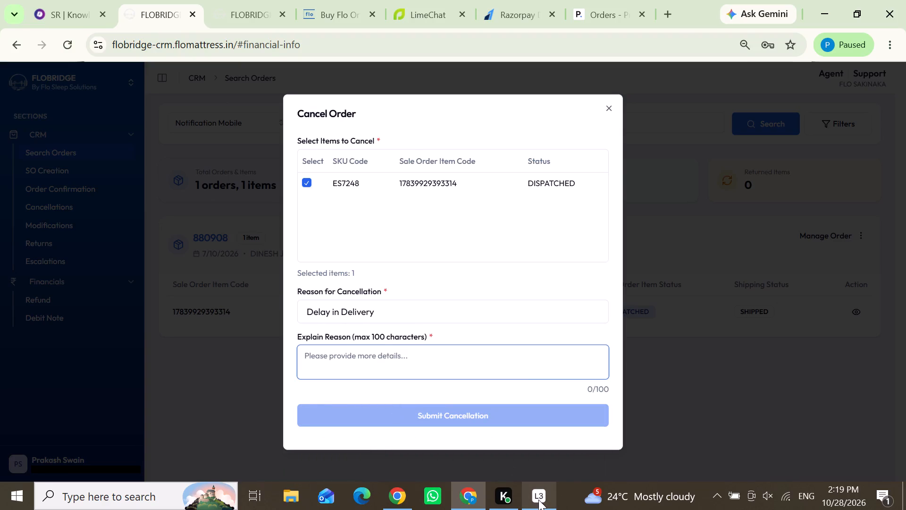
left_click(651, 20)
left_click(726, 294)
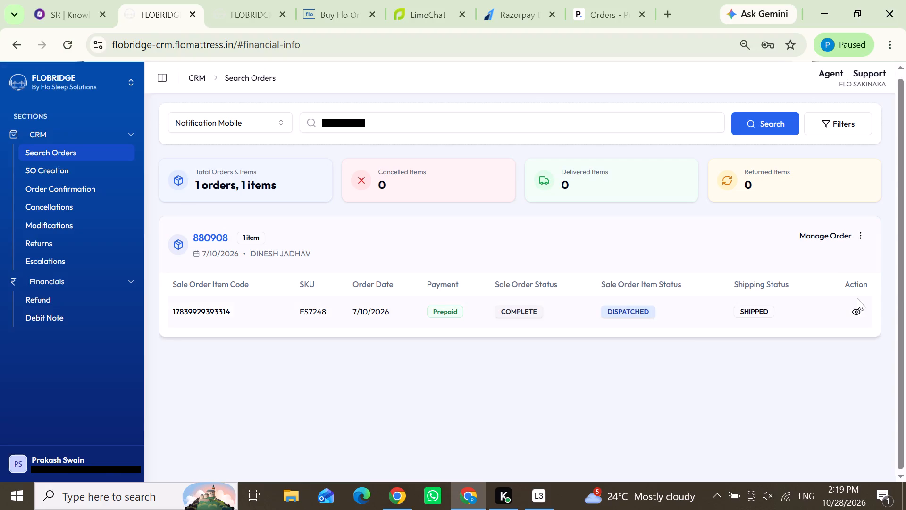
left_click(855, 308)
left_click(214, 410)
scroll(492, 358, "down", 2)
scroll(773, 378, "up", 1)
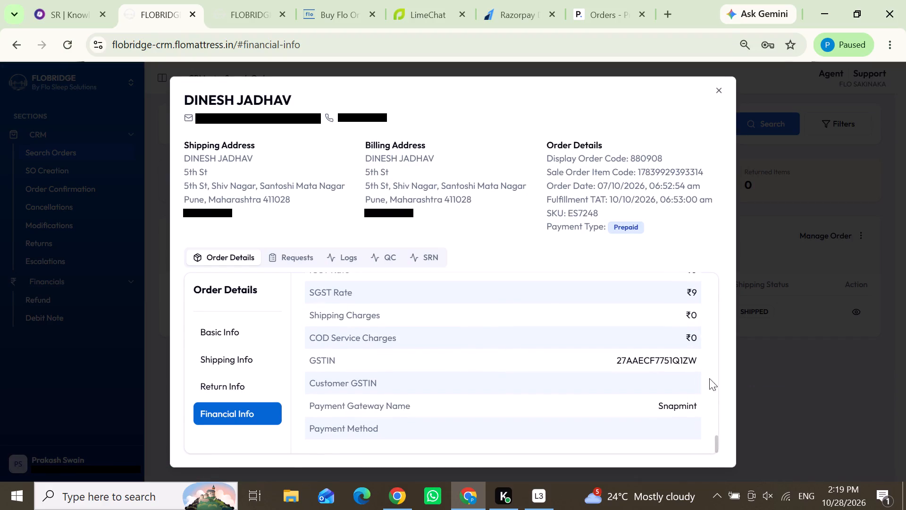
scroll(697, 376, "up", 2)
scroll(696, 377, "down", 1)
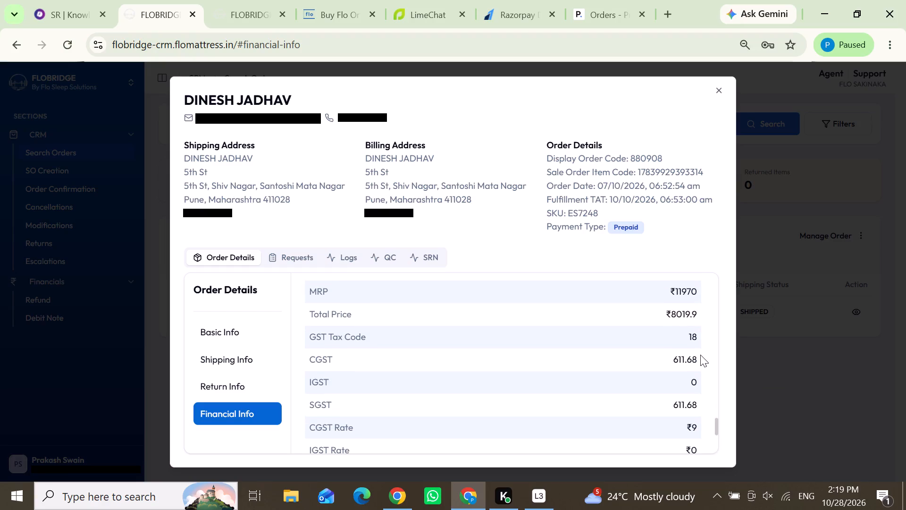
scroll(502, 356, "down", 2)
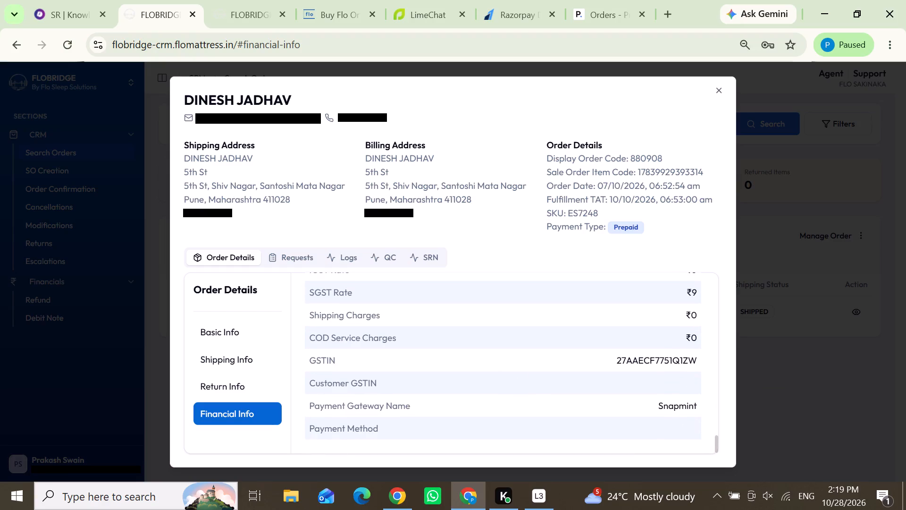
left_click_drag(702, 406, 653, 406)
left_click(839, 386)
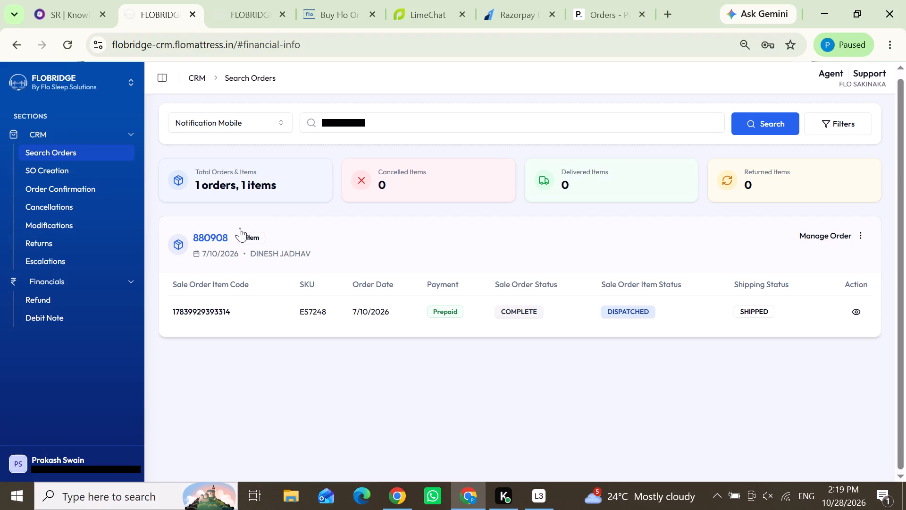
left_click_drag(225, 236, 175, 236)
key("ctrl+c")
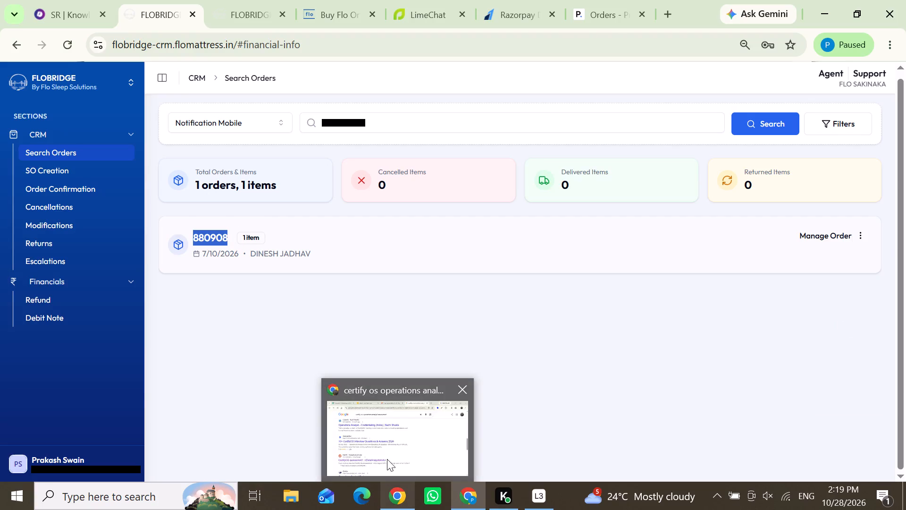
left_click(379, 435)
scroll(371, 339, "up", 3)
scroll(422, 274, "up", 2)
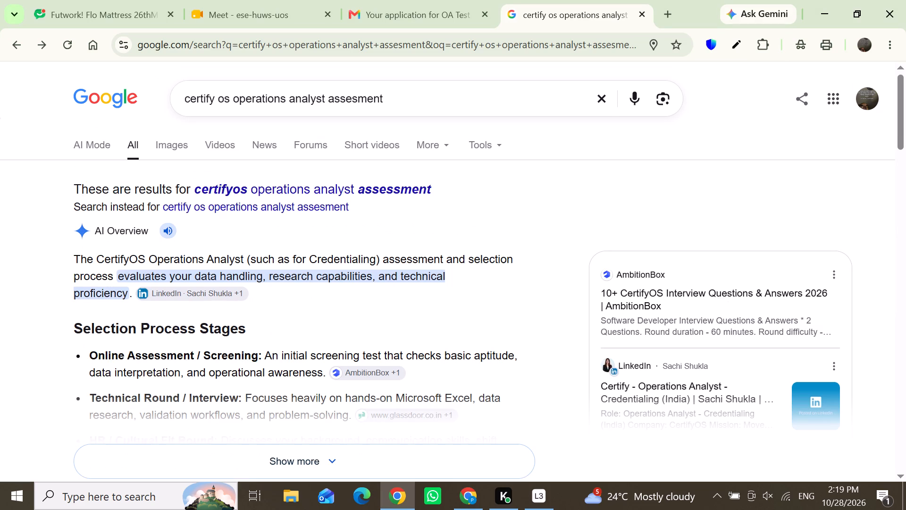
left_click_drag(74, 261, 539, 253)
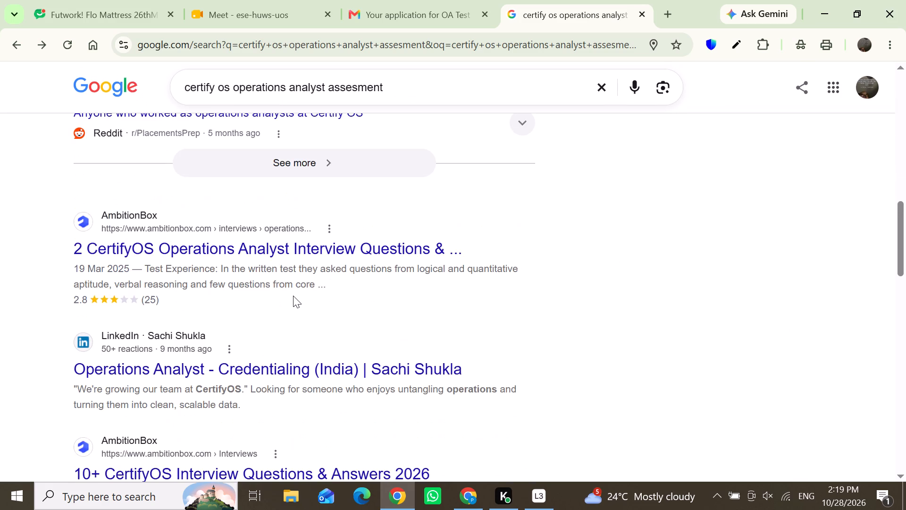
scroll(293, 296, "down", 1)
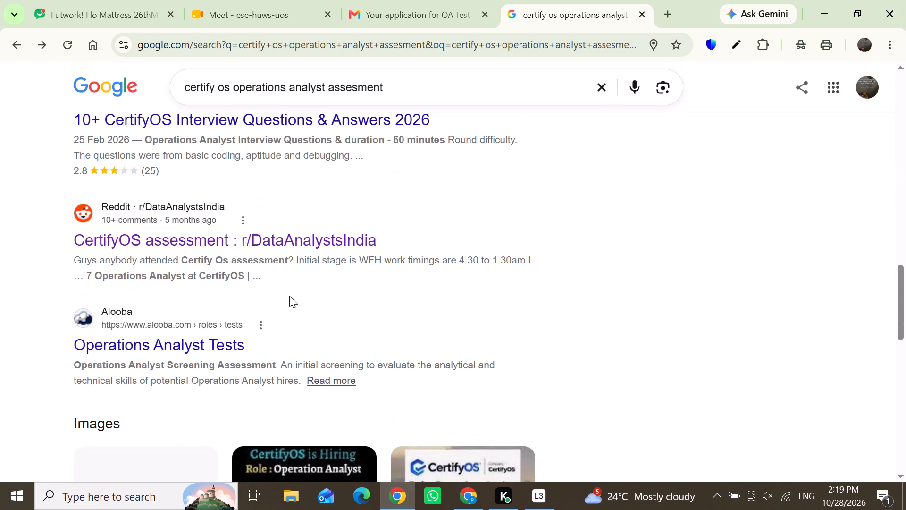
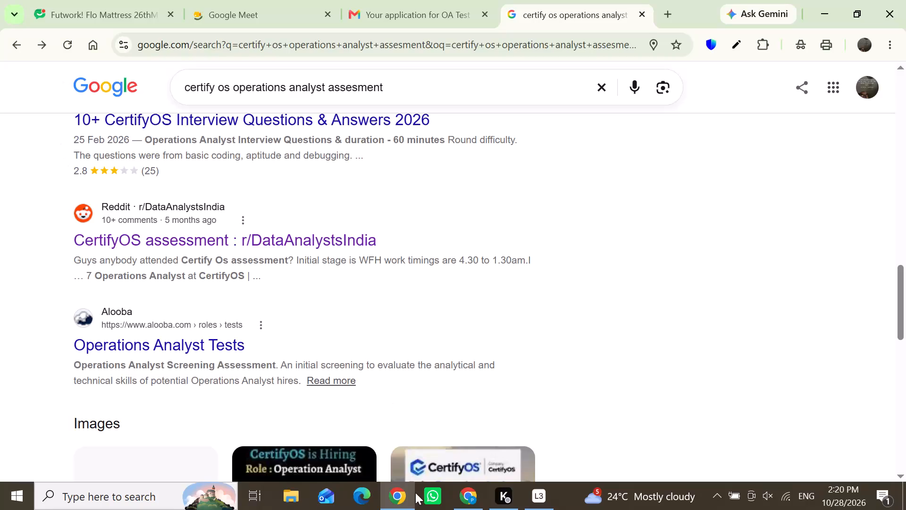
Switch back to the work browser window and copy the caller's phone number from the ongoing orderstatus call in Knowlarity.
left_click(476, 493)
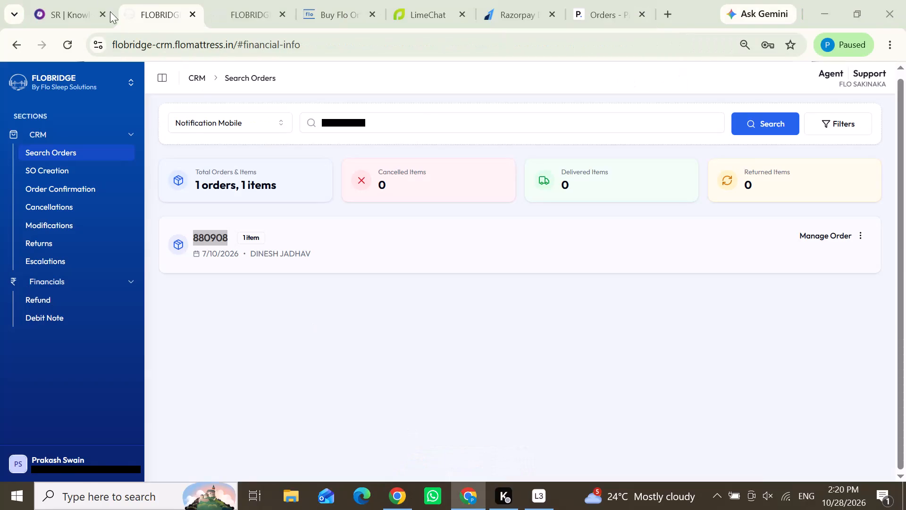
left_click(91, 0)
left_click(65, 8)
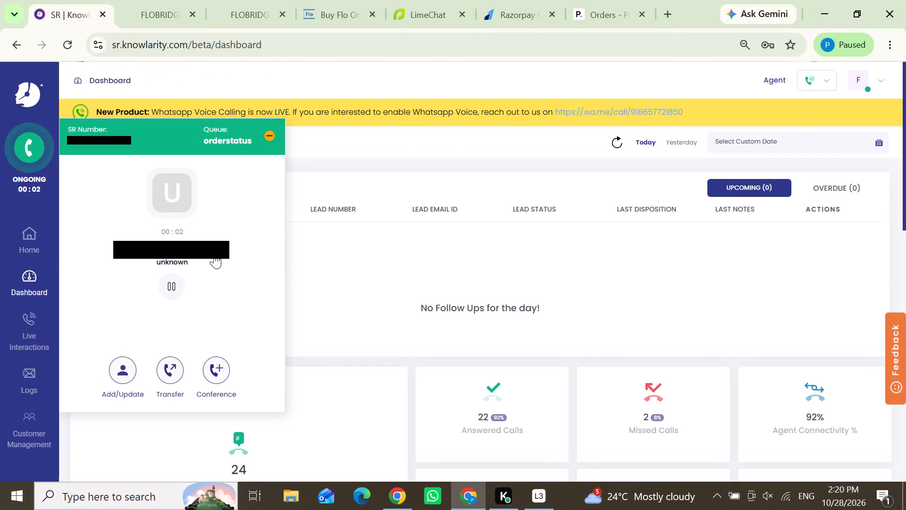
left_click(222, 243)
Search the CRM orders by Notification Mobile with the new caller's number, removing the country-code prefix.
left_click(159, 18)
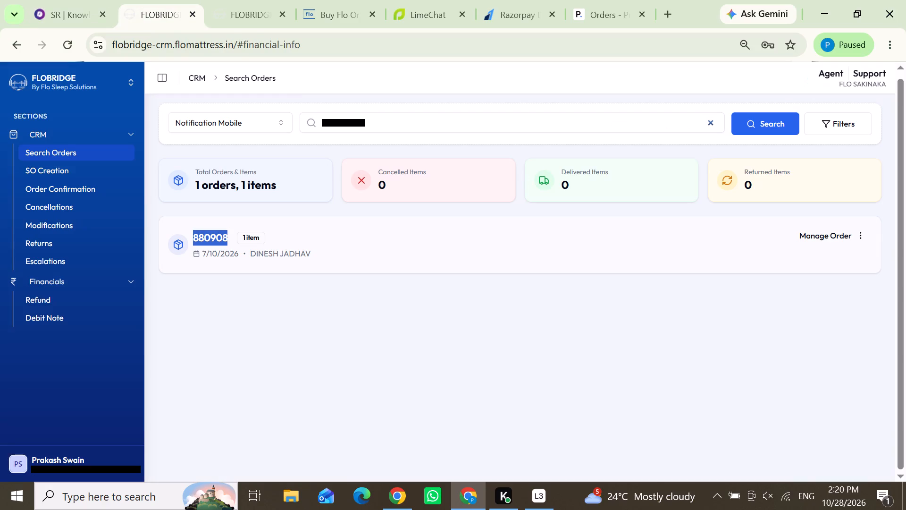
left_click_drag(365, 121, 267, 133)
key("ctrl+v")
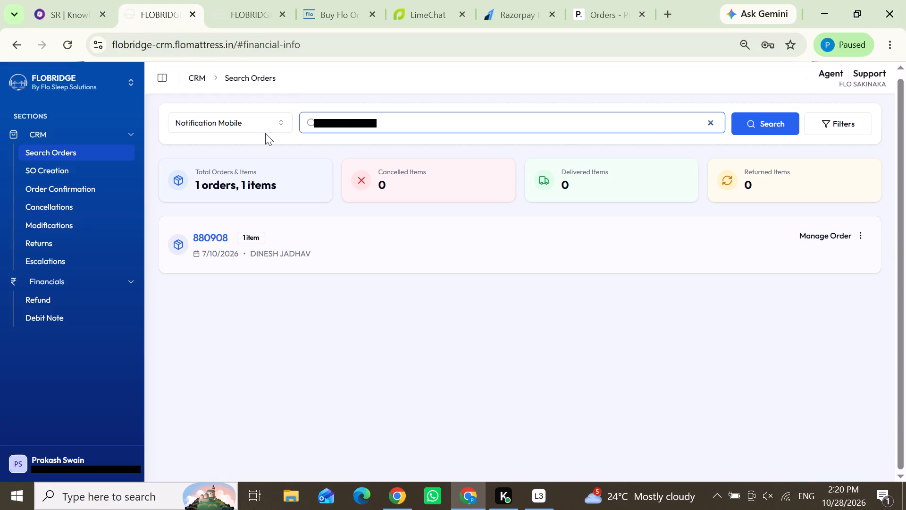
left_click_drag(334, 121, 313, 124)
key("BackSpace")
key("BackSpace")
left_click(765, 119)
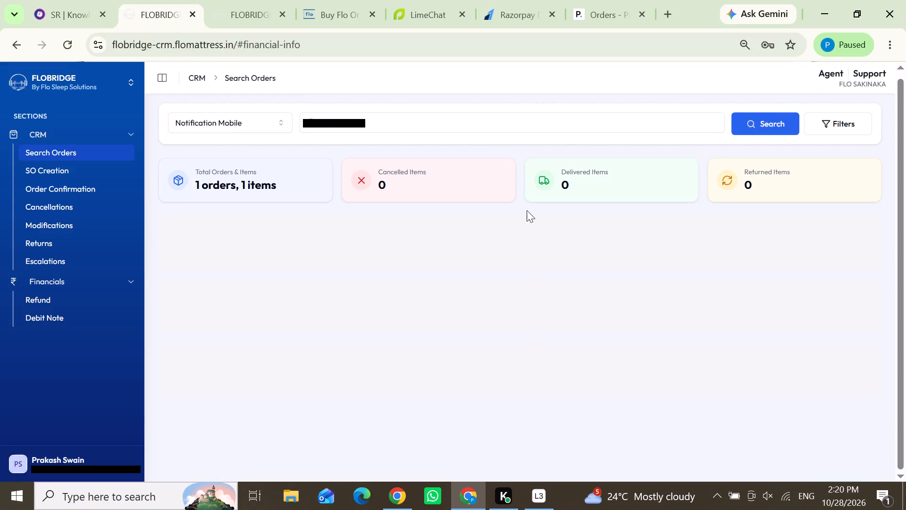
In the ongoing Knowlarity call's customer record, set the disposition to Order Confirmation and save it.
left_click(70, 0)
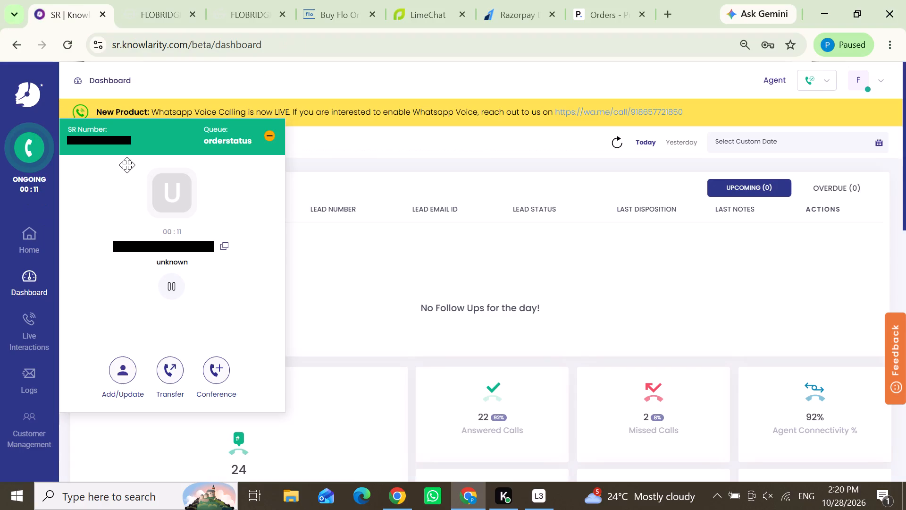
left_click(125, 376)
scroll(185, 283, "down", 1)
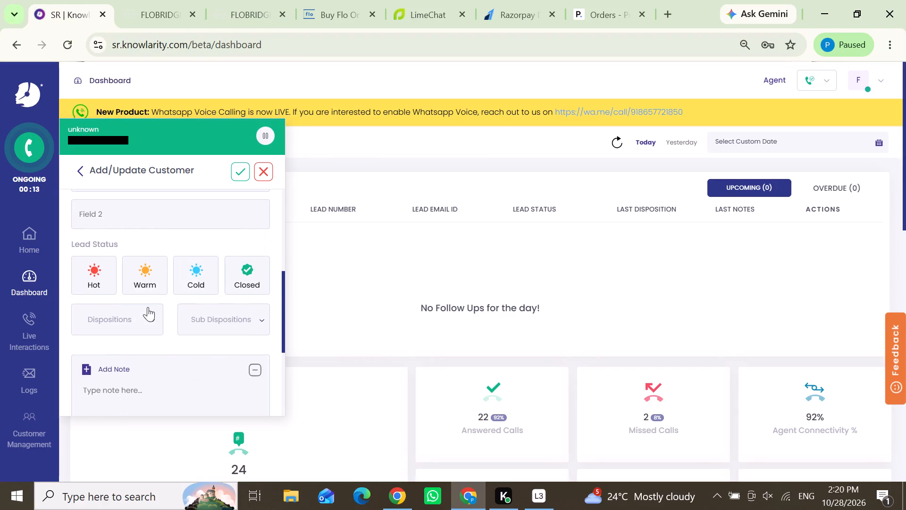
left_click(143, 313)
left_click_drag(155, 361, 156, 443)
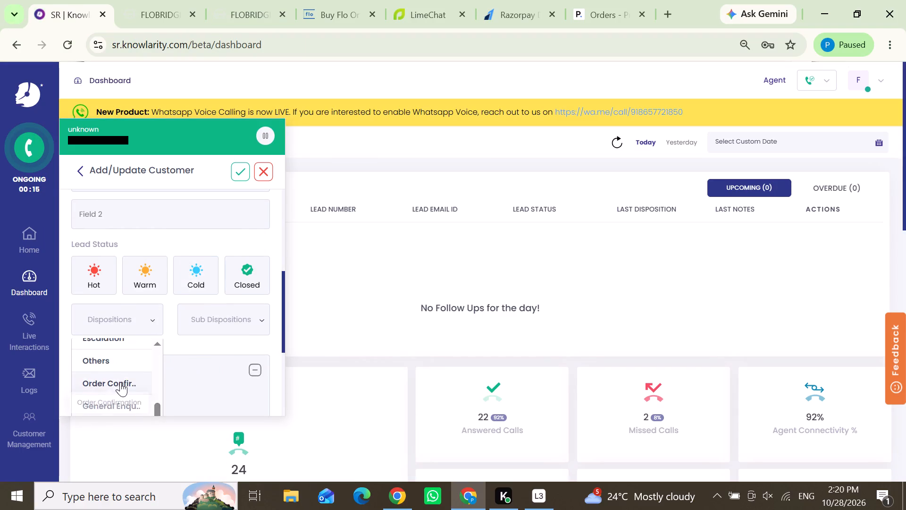
left_click(119, 381)
left_click(244, 172)
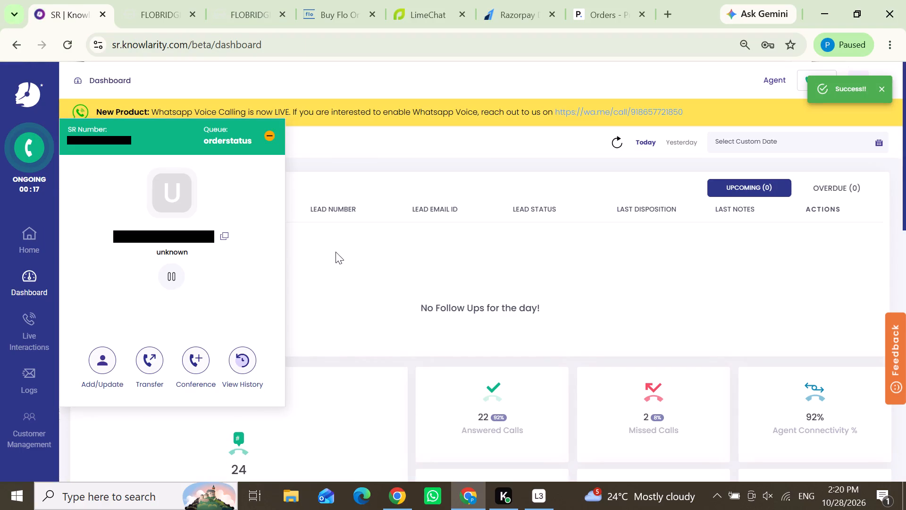
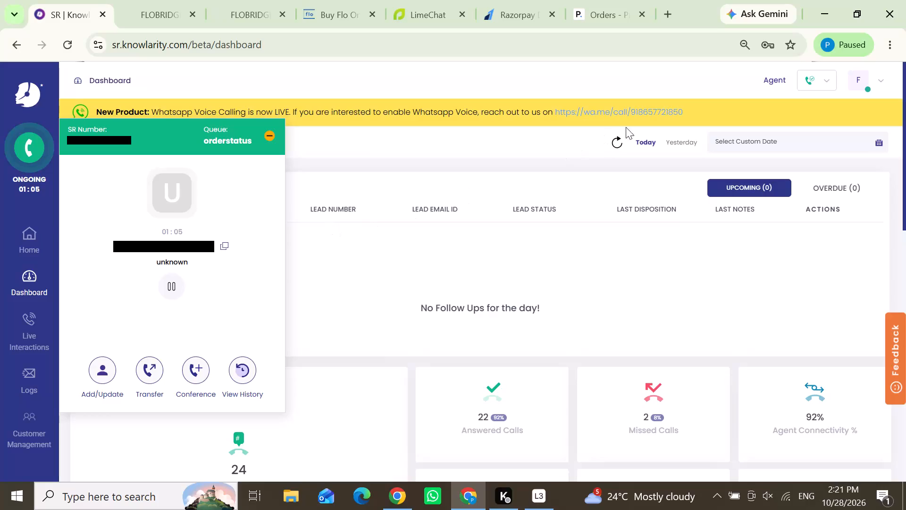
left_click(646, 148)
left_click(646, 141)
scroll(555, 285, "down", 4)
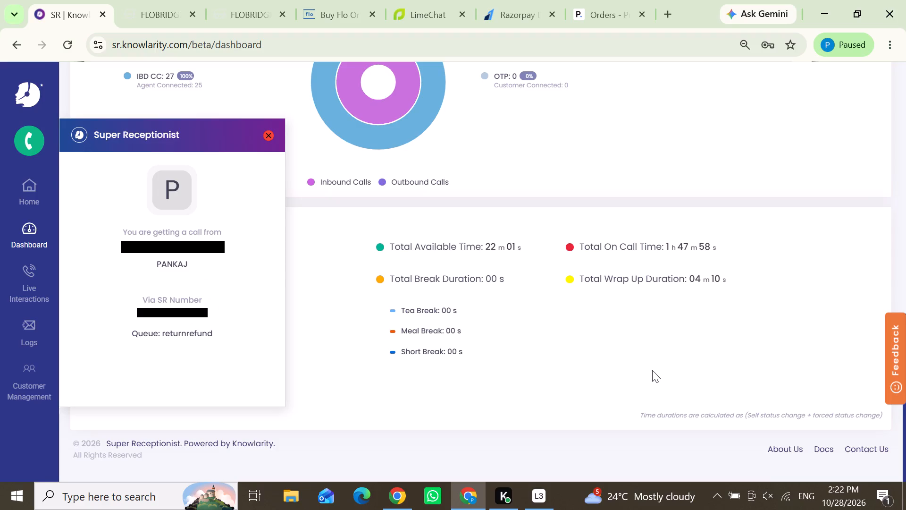
Copy the returnrefund caller's number from Knowlarity and search the CRM orders by Notification Mobile without the country-code prefix.
left_click(224, 239)
left_click(155, 4)
left_click_drag(375, 119, 218, 119)
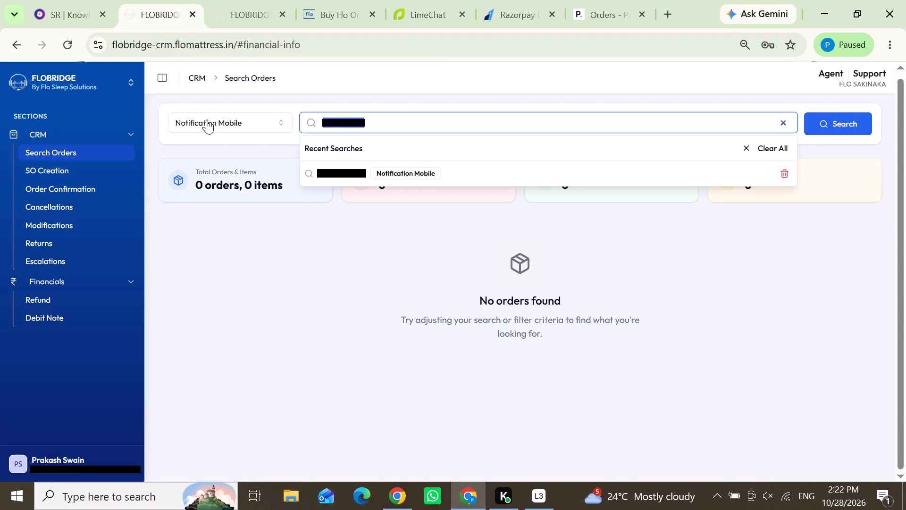
key("ctrl+v")
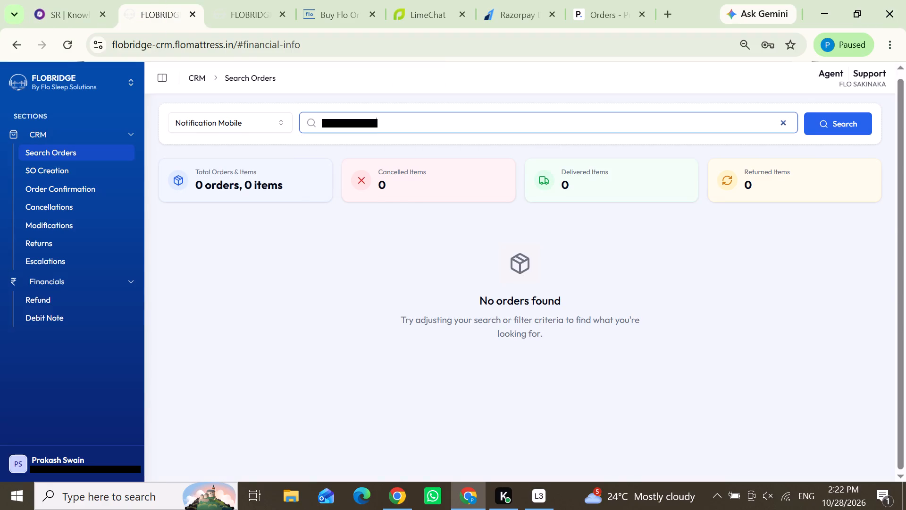
left_click_drag(334, 122, 320, 123)
key("BackSpace")
left_click(821, 123)
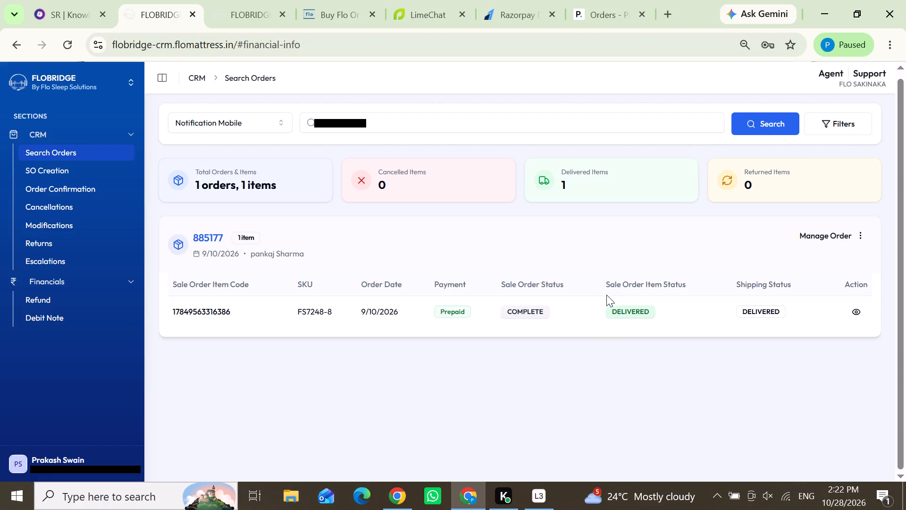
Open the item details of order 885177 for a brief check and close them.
left_click(855, 312)
left_click(337, 260)
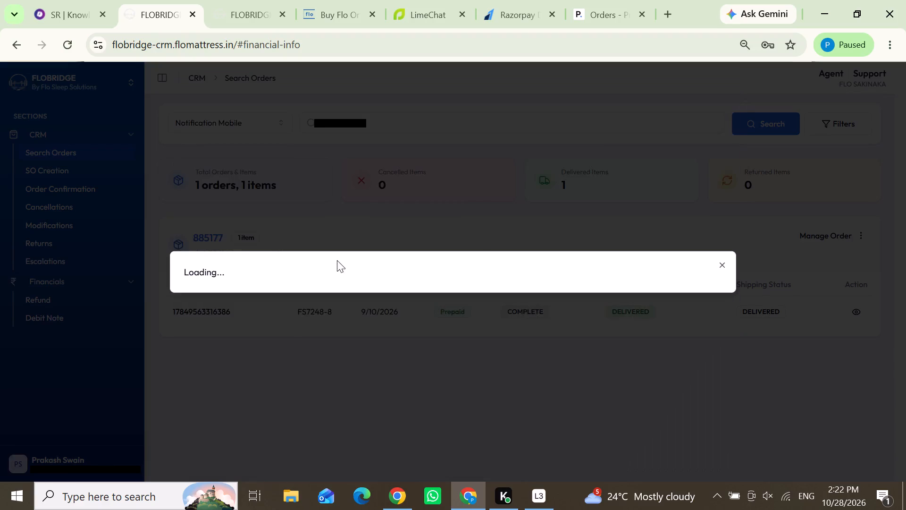
left_click(322, 470)
left_click_drag(226, 236, 191, 237)
key("ctrl+c")
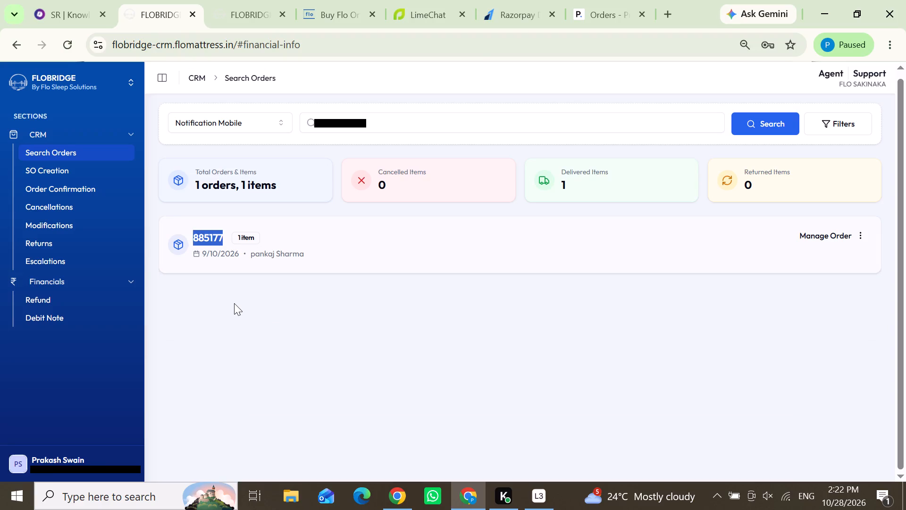
left_click(47, 242)
left_click(366, 260)
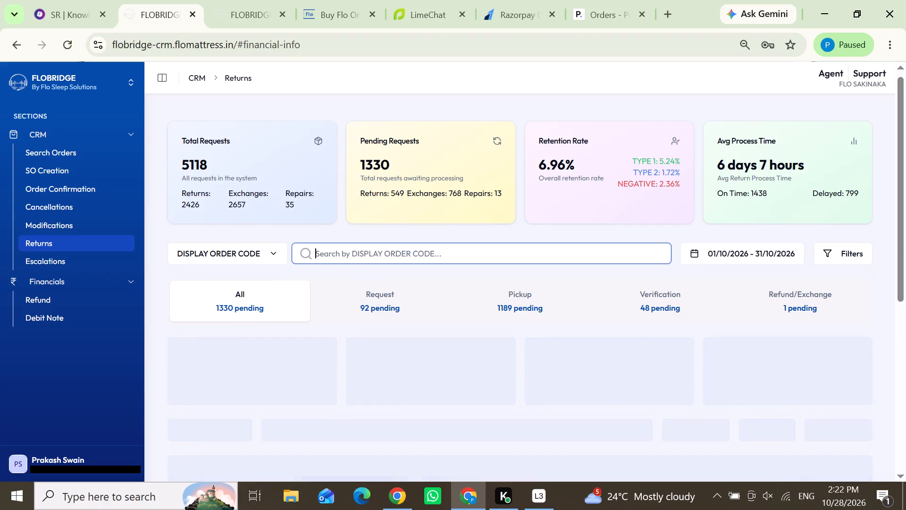
key("ctrl+v")
key("Return")
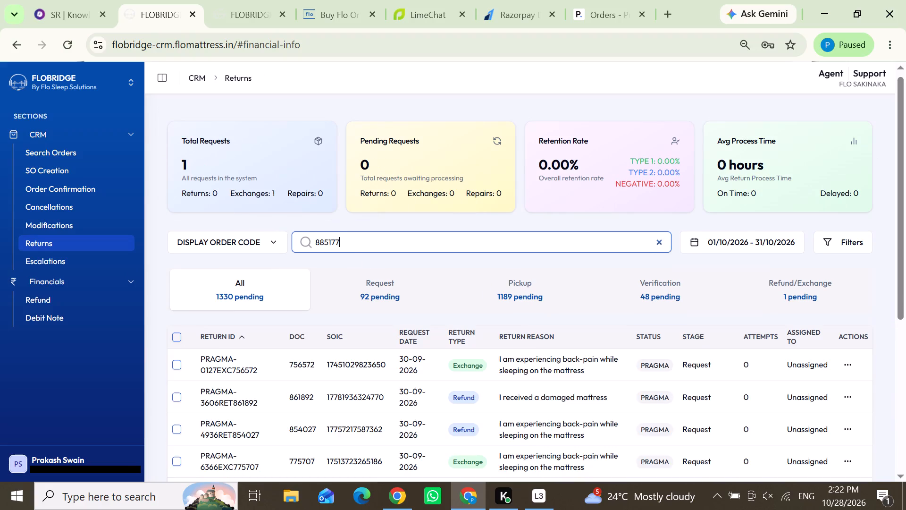
left_click(852, 366)
left_click(828, 408)
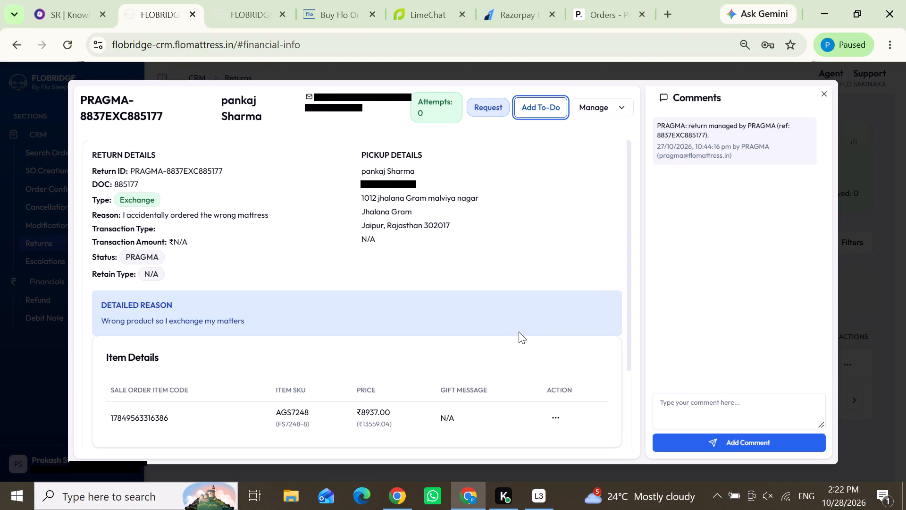
scroll(467, 365, "down", 1)
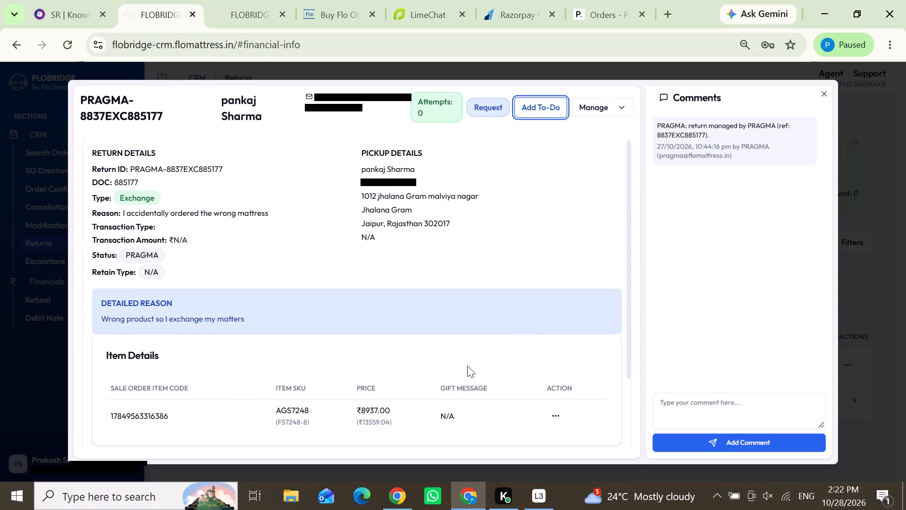
scroll(467, 365, "up", 1)
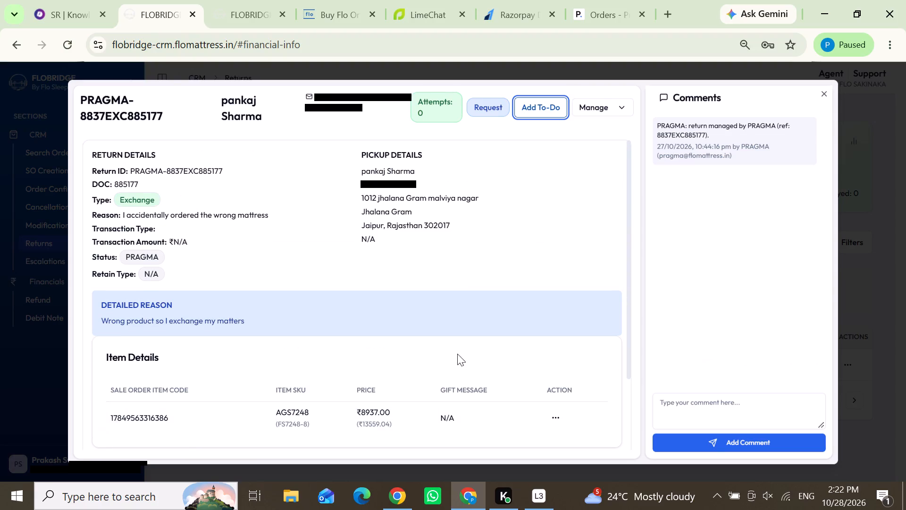
left_click(23, 396)
left_click_drag(345, 237, 275, 240)
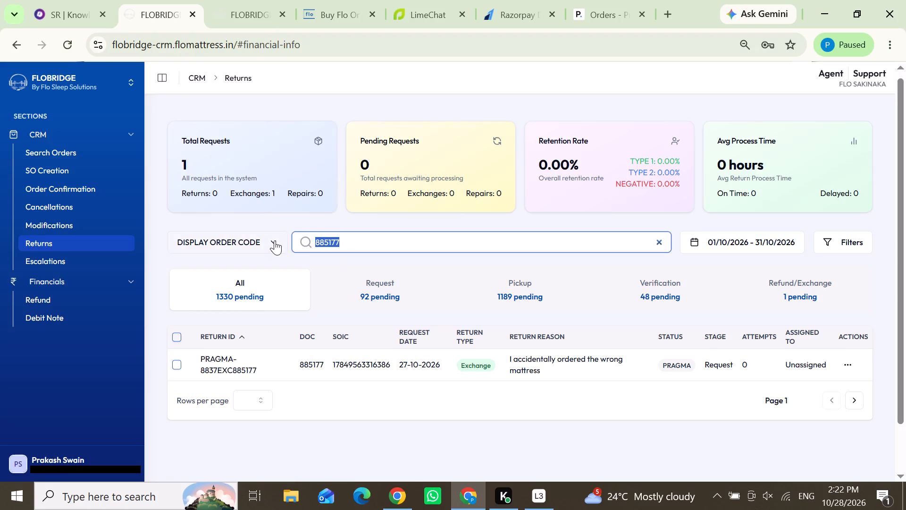
key("ctrl+c")
left_click(81, 0)
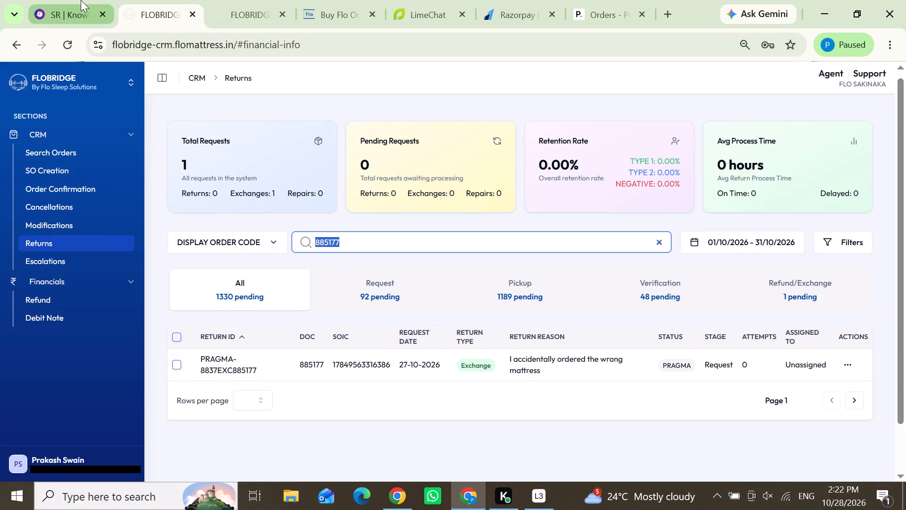
left_click(117, 368)
scroll(173, 294, "down", 1)
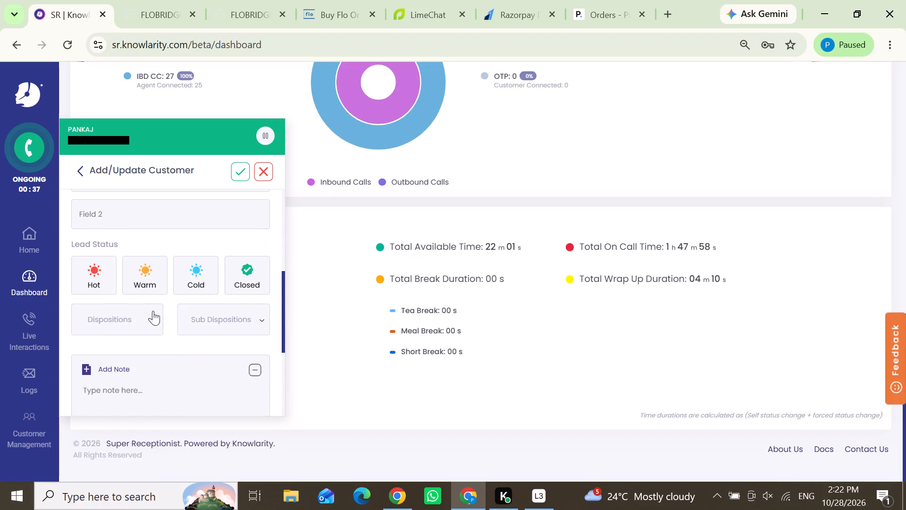
left_click(151, 314)
left_click(137, 345)
left_click(137, 395)
key("ctrl+v")
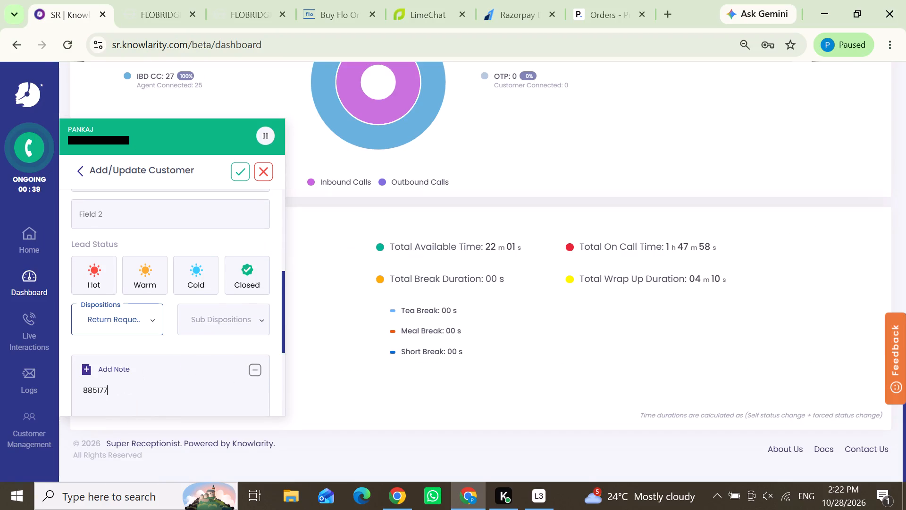
left_click(243, 165)
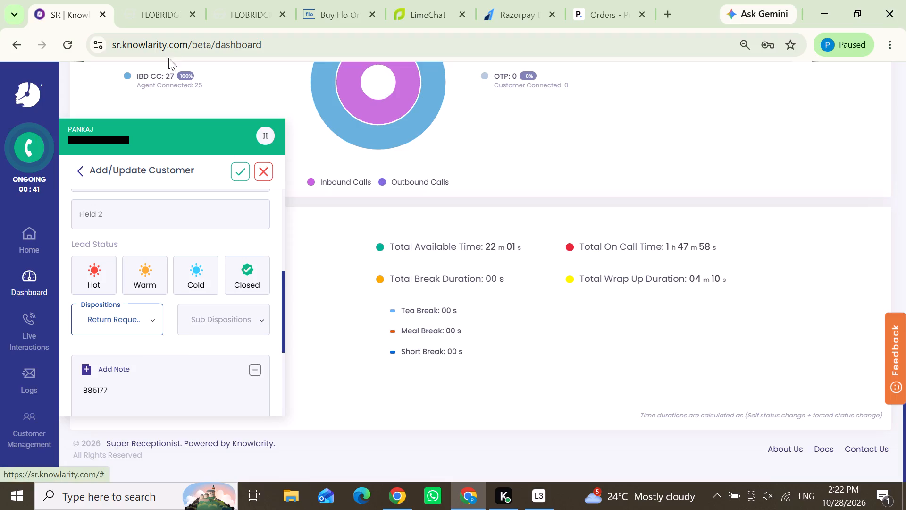
left_click(168, 11)
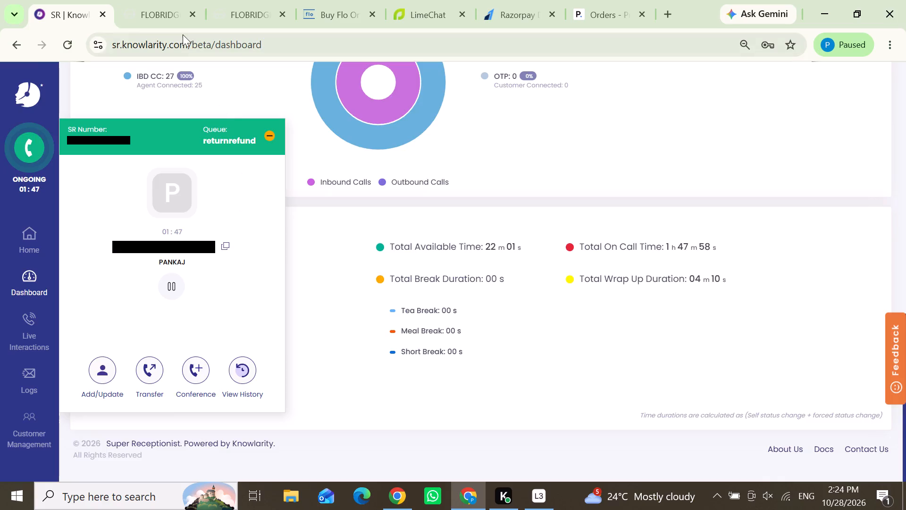
left_click(159, 1)
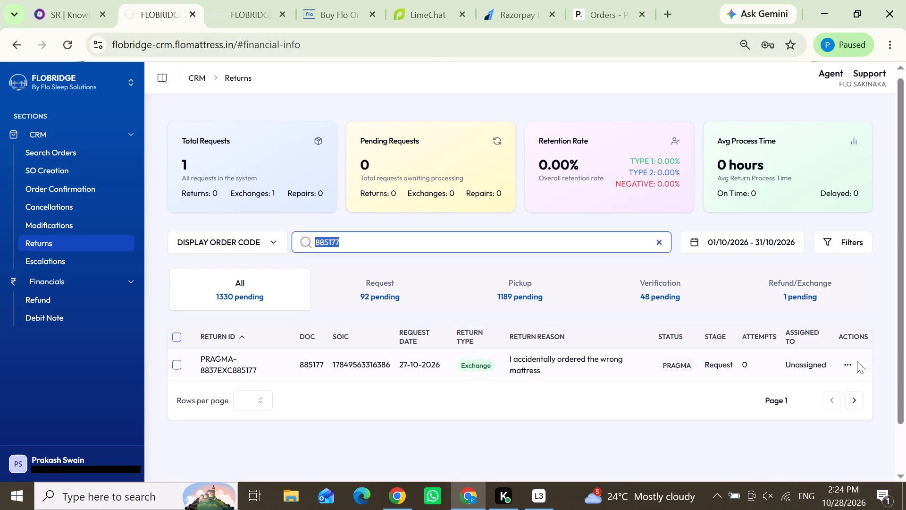
left_click(852, 363)
left_click(819, 399)
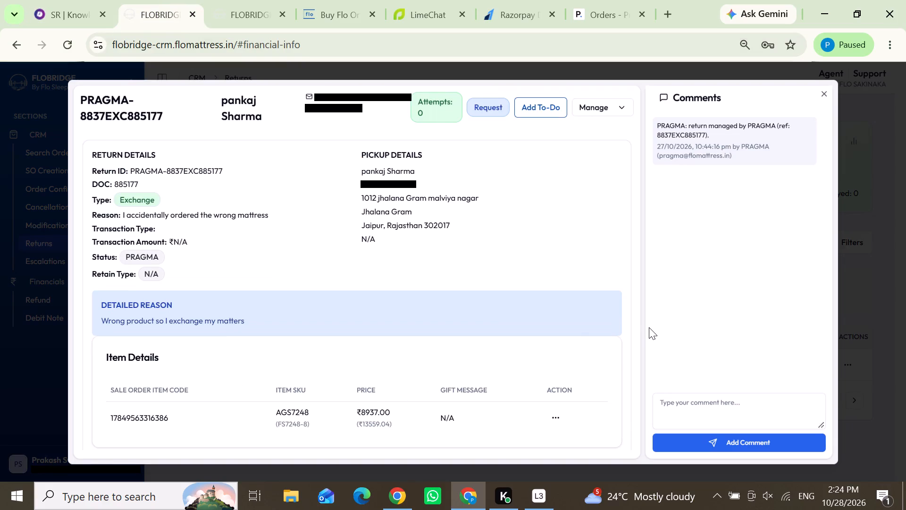
scroll(557, 333, "down", 2)
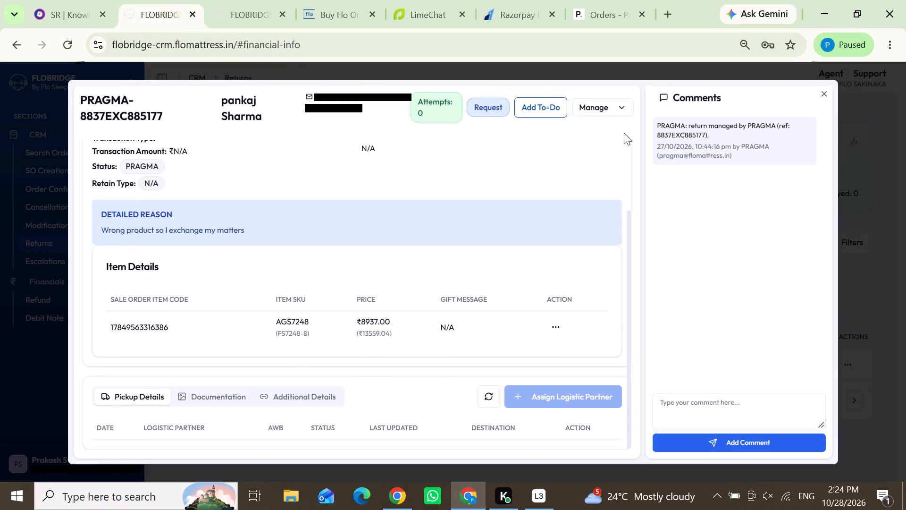
left_click(610, 106)
left_click(531, 225)
scroll(542, 262, "down", 3)
left_click(69, 0)
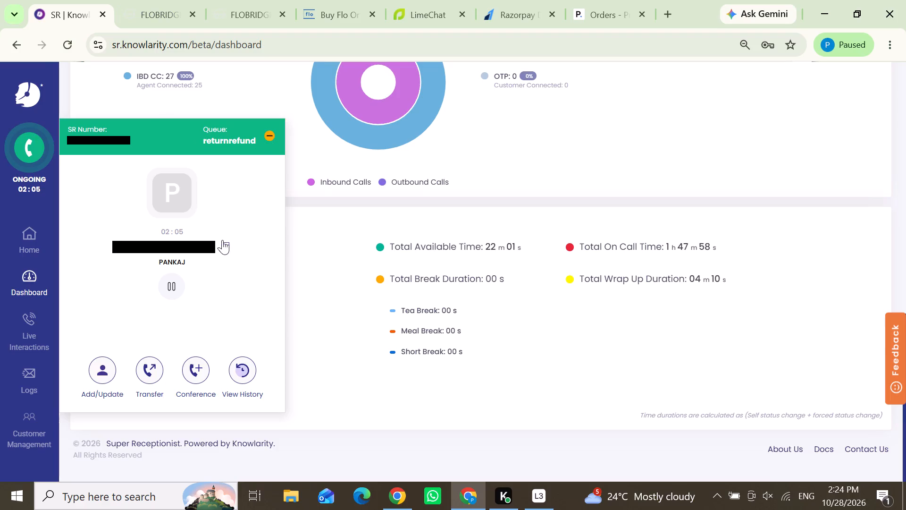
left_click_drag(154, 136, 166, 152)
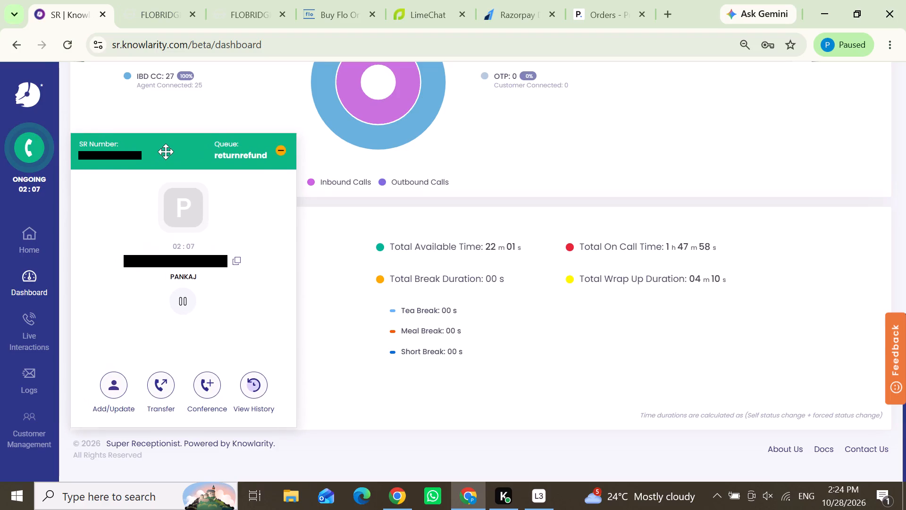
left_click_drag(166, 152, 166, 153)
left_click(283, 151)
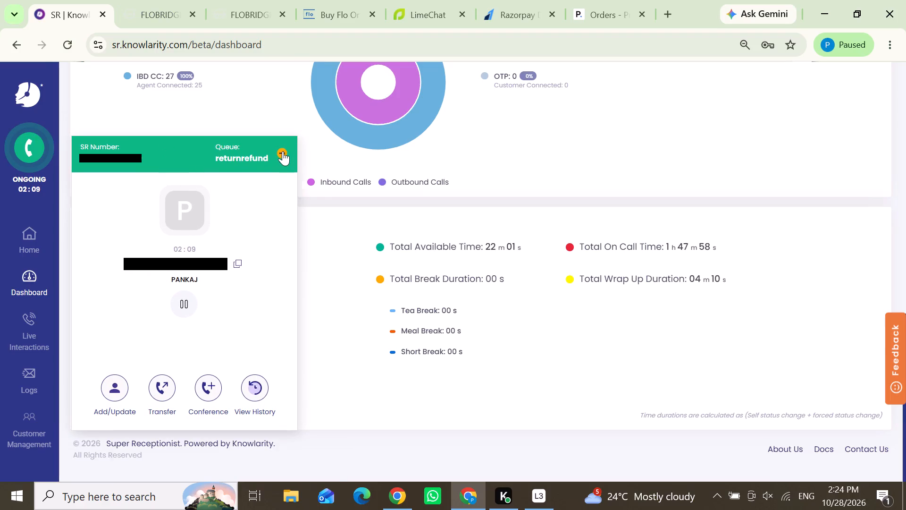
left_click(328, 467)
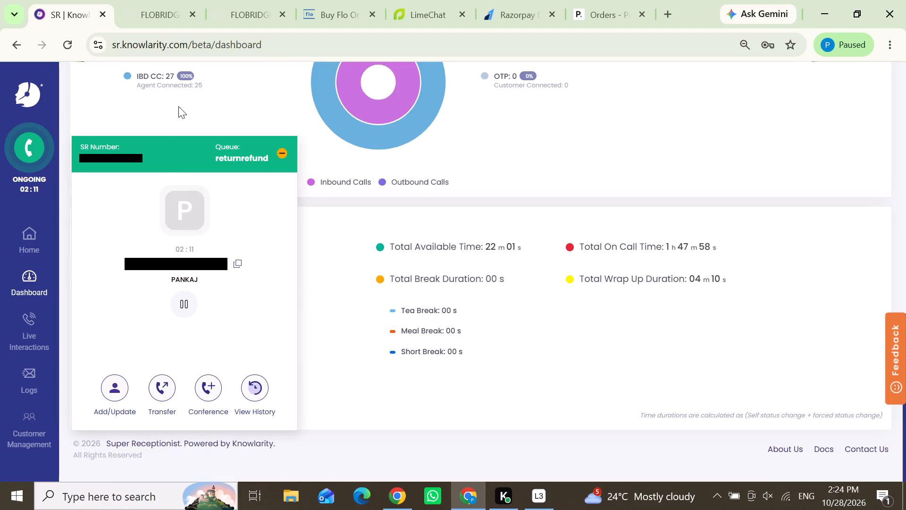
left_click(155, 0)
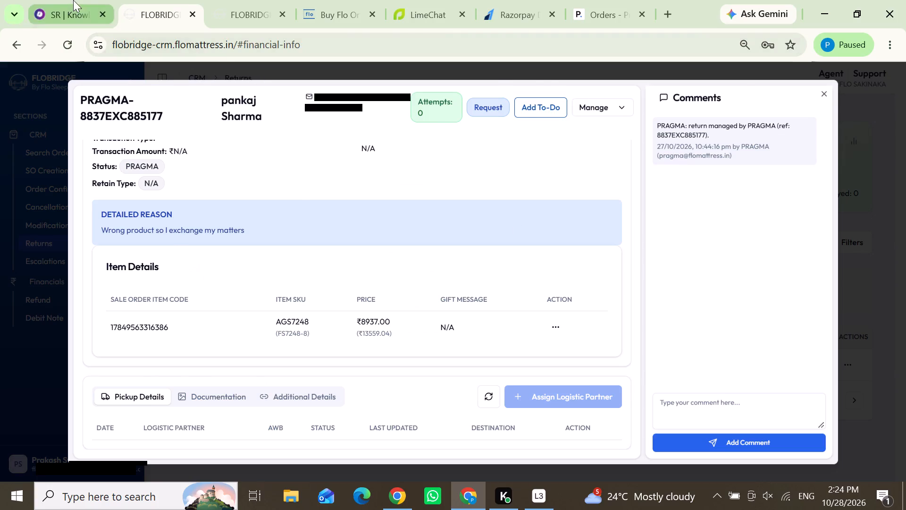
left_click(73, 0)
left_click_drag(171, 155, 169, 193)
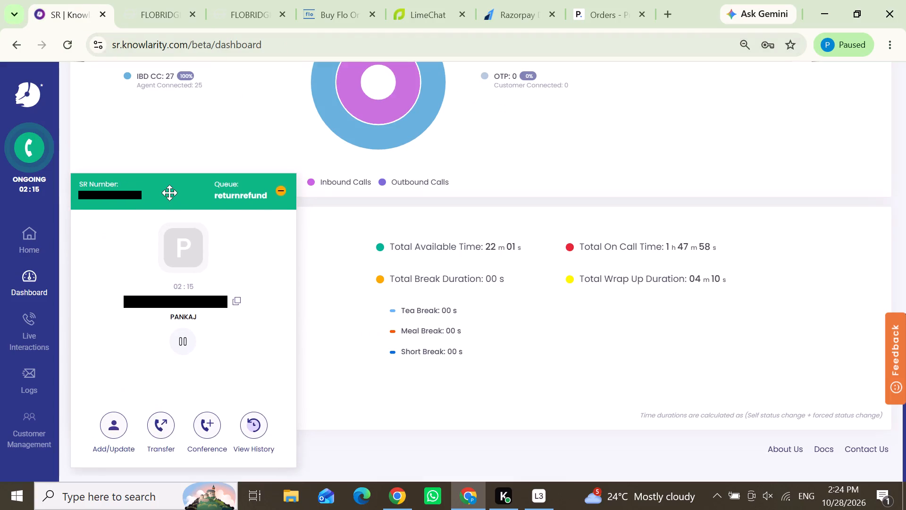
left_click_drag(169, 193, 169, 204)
Close the PRAGMA return request in the CRM, go to Search Orders, and open the choice of search criteria.
left_click(134, 17)
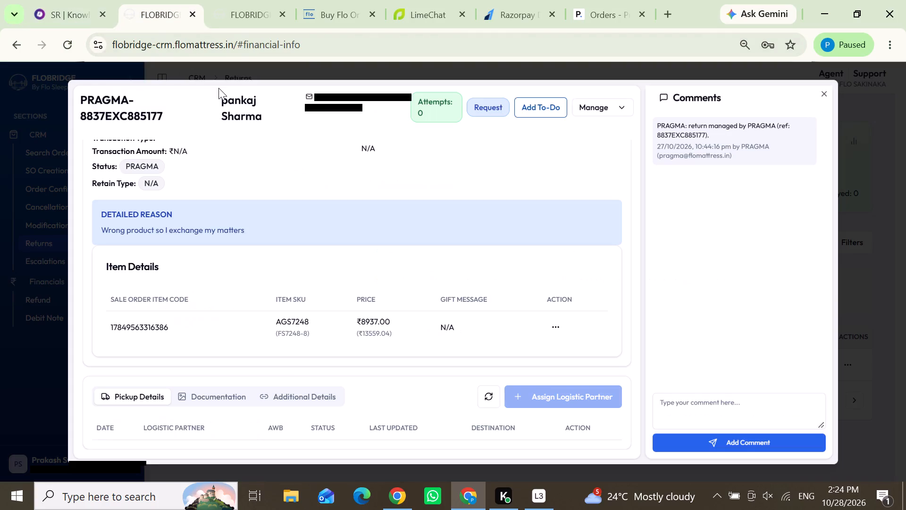
left_click(71, 121)
left_click(41, 149)
left_click(48, 149)
left_click(252, 114)
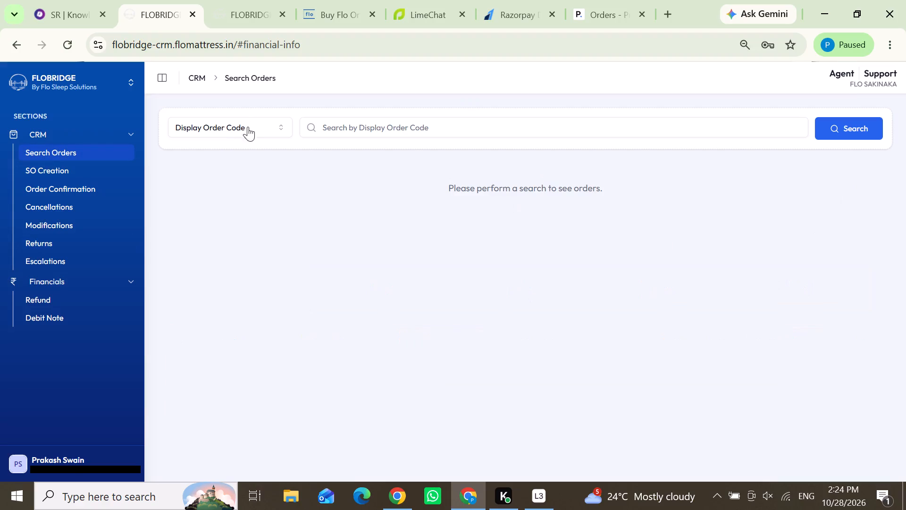
left_click(248, 127)
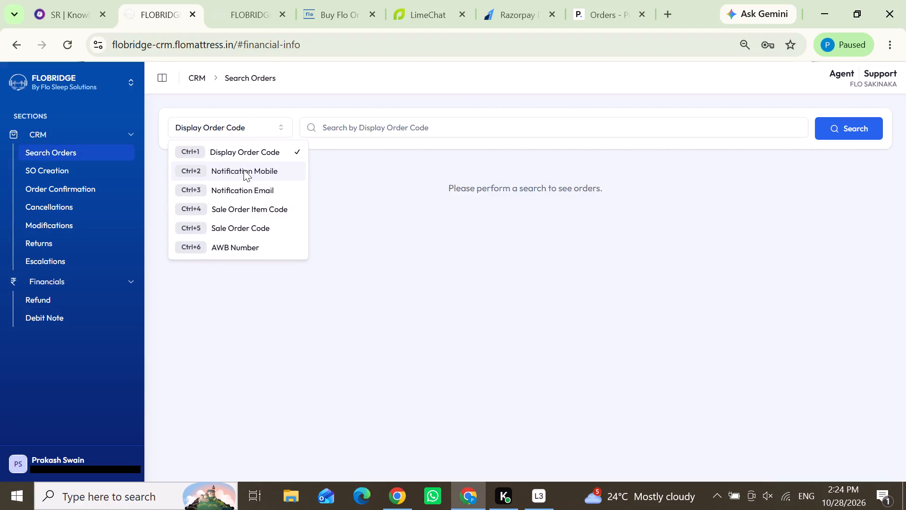
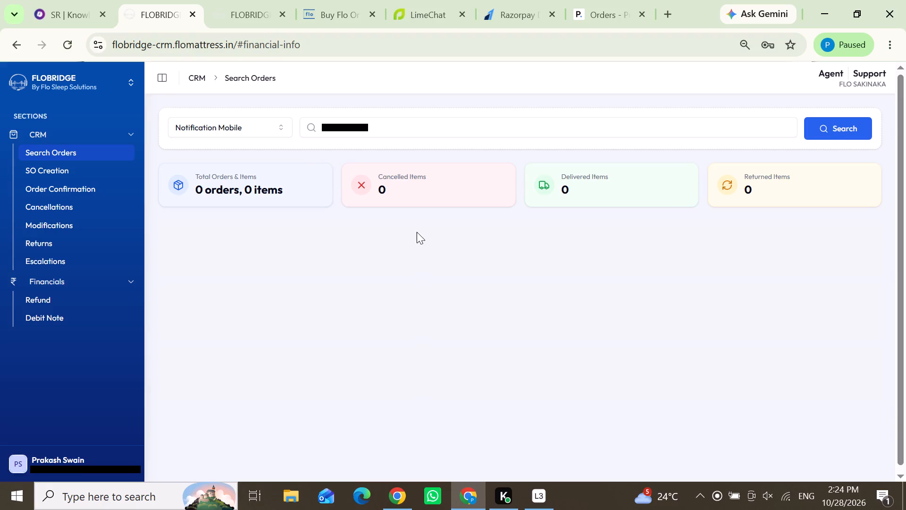
left_click(384, 424)
scroll(385, 414, "down", 3)
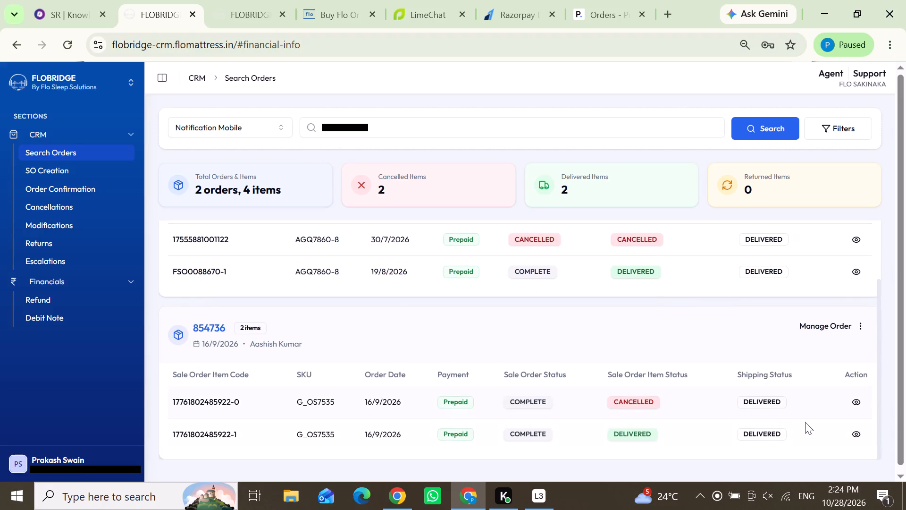
left_click(854, 434)
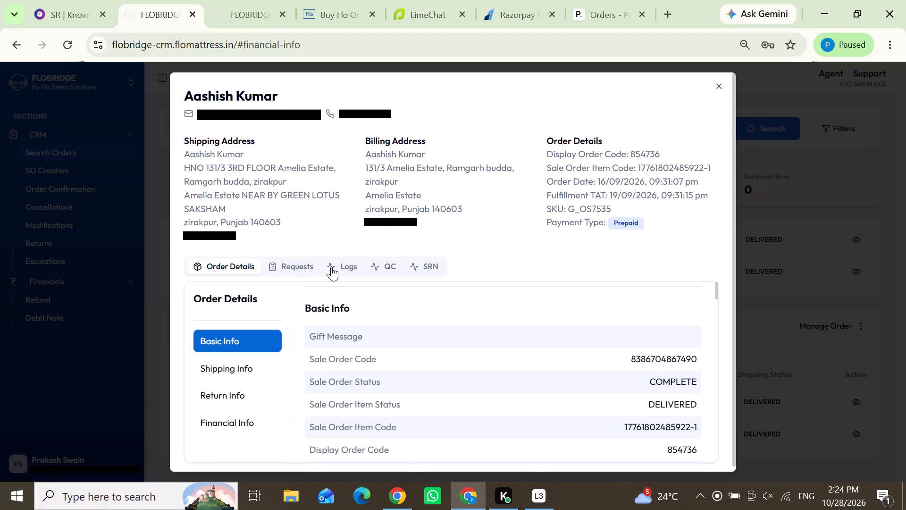
left_click(331, 266)
scroll(411, 403, "down", 2)
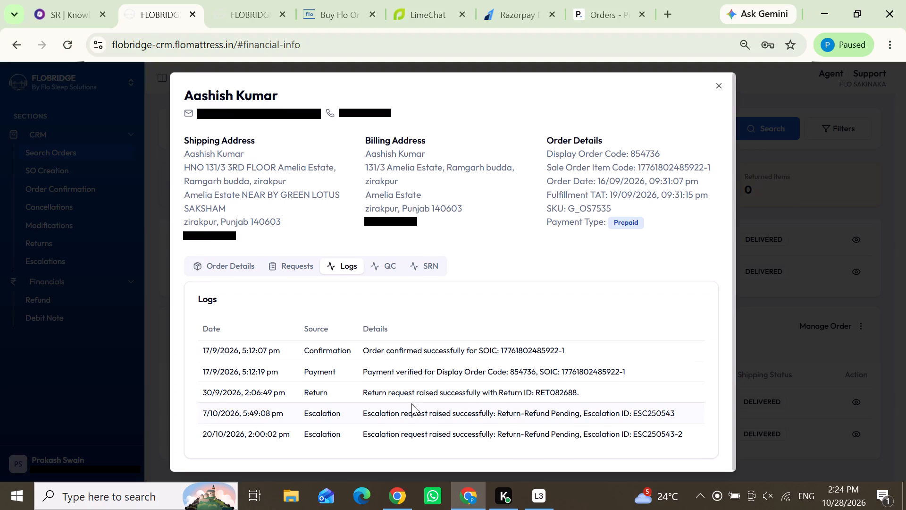
scroll(411, 403, "down", 2)
left_click(798, 381)
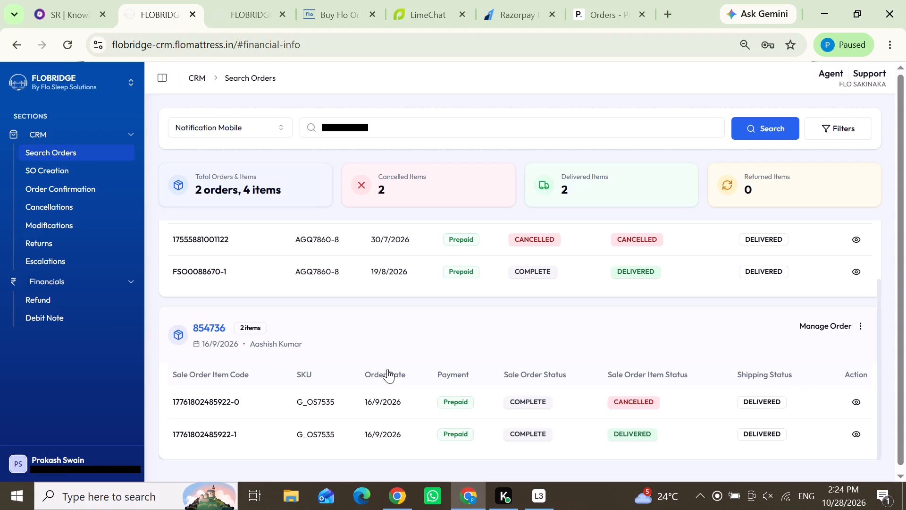
left_click_drag(228, 325, 177, 325)
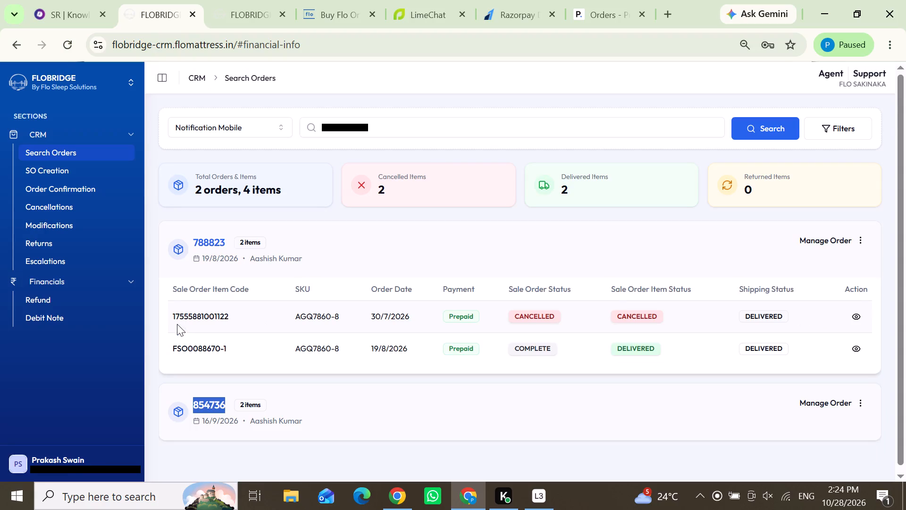
key("ctrl+c")
left_click(39, 239)
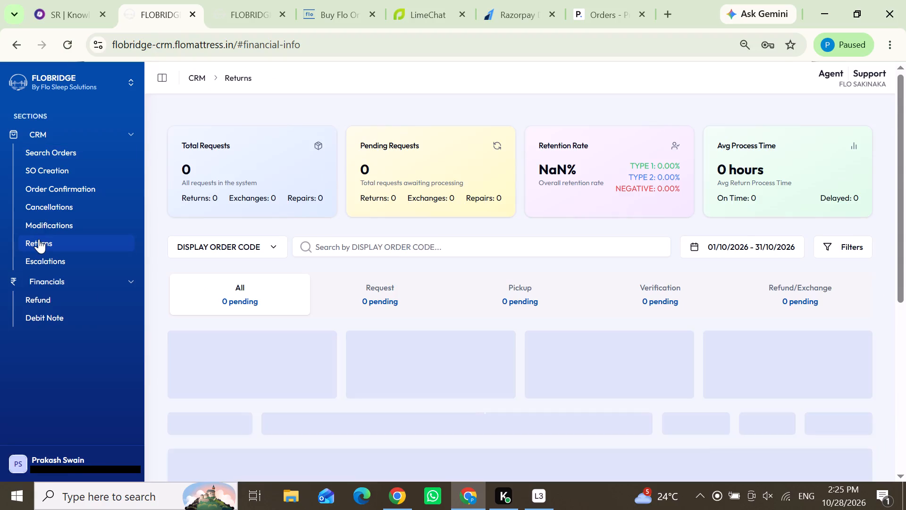
left_click(359, 262)
key("ctrl+v")
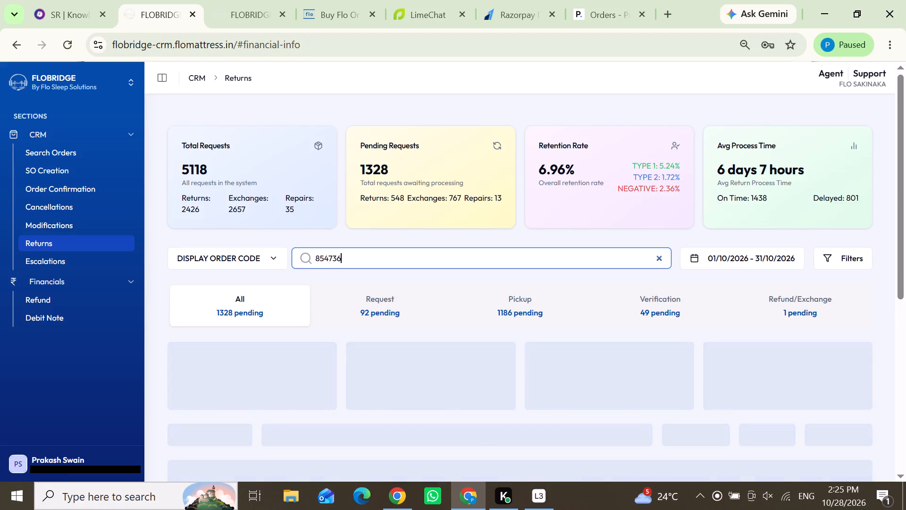
key("Return")
key("Return")
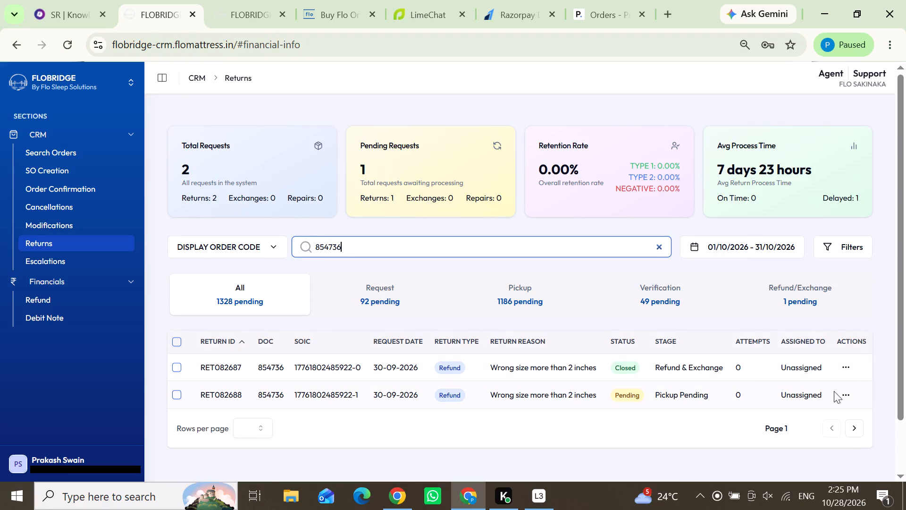
left_click(847, 394)
left_click(803, 442)
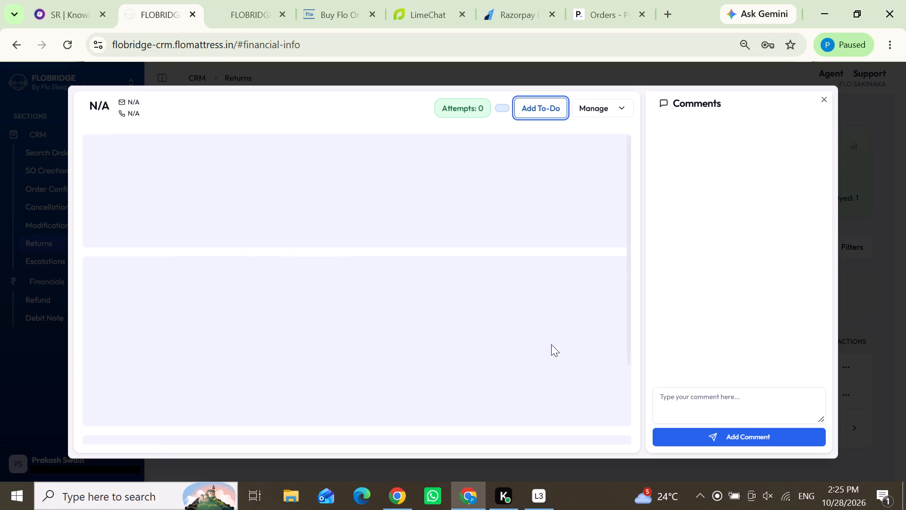
scroll(551, 344, "down", 3)
scroll(694, 321, "down", 1)
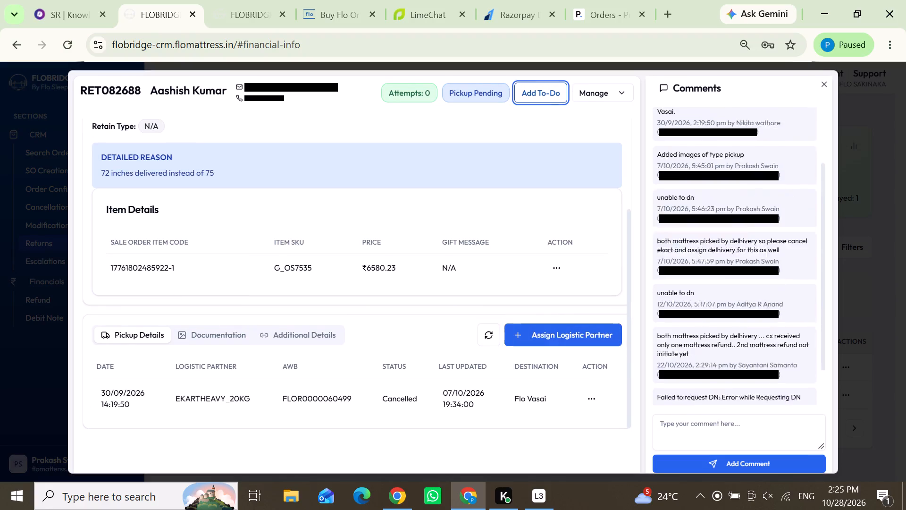
scroll(694, 321, "down", 2)
scroll(469, 367, "down", 3)
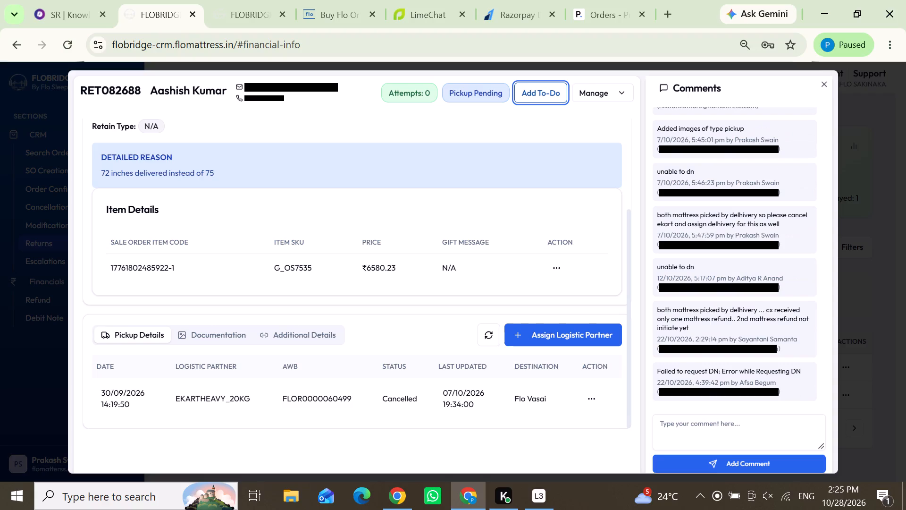
Review the return request's documentation images, enlarging the pickup photo of the mattresses in the truck.
left_click(205, 334)
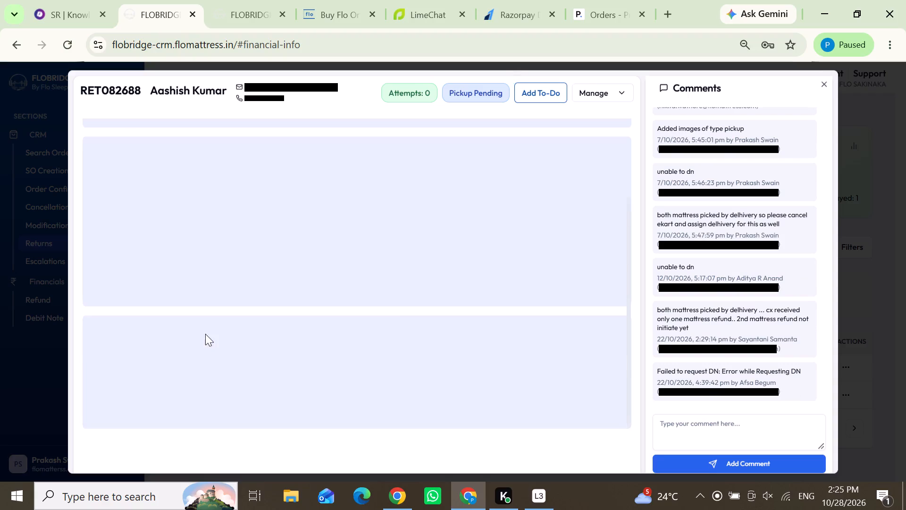
scroll(403, 306, "down", 1)
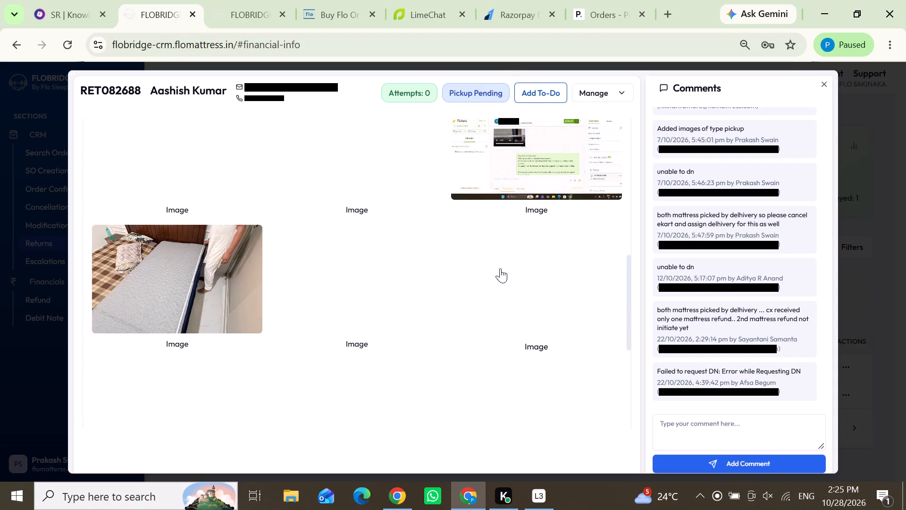
scroll(427, 388, "down", 2)
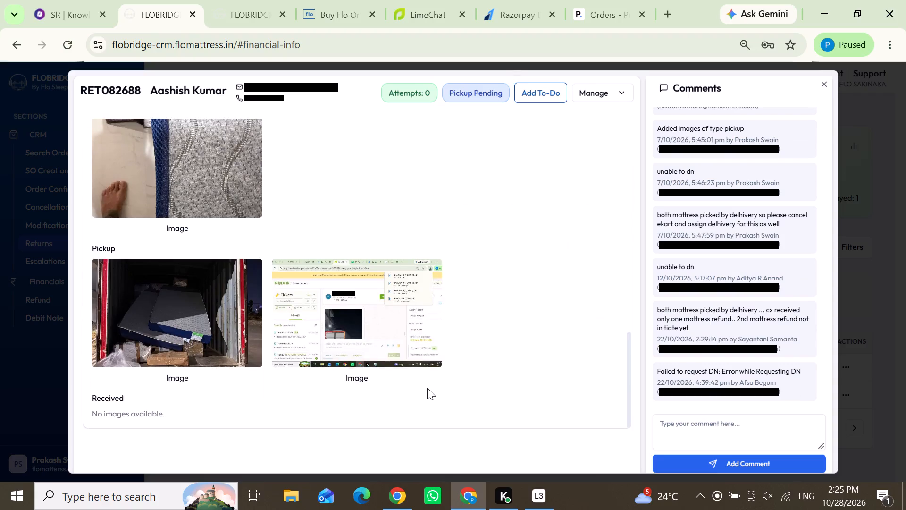
left_click(190, 326)
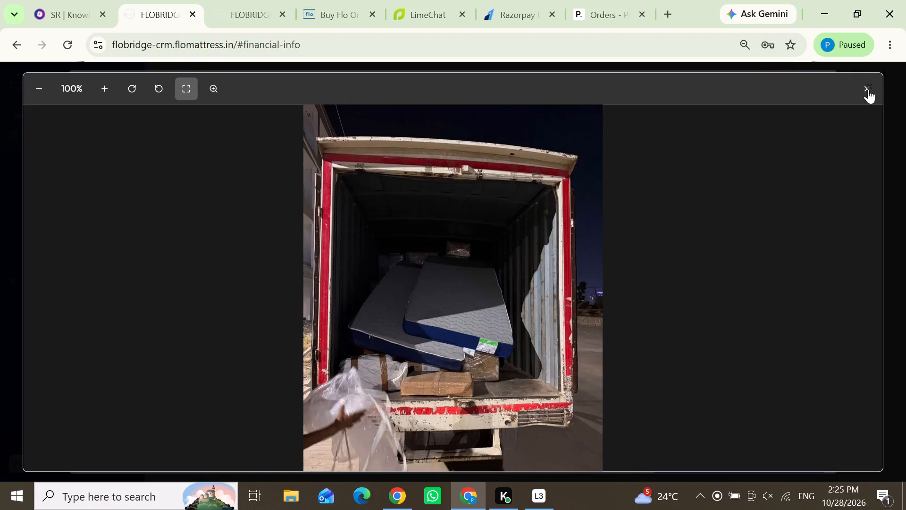
left_click(871, 85)
scroll(497, 248, "up", 2)
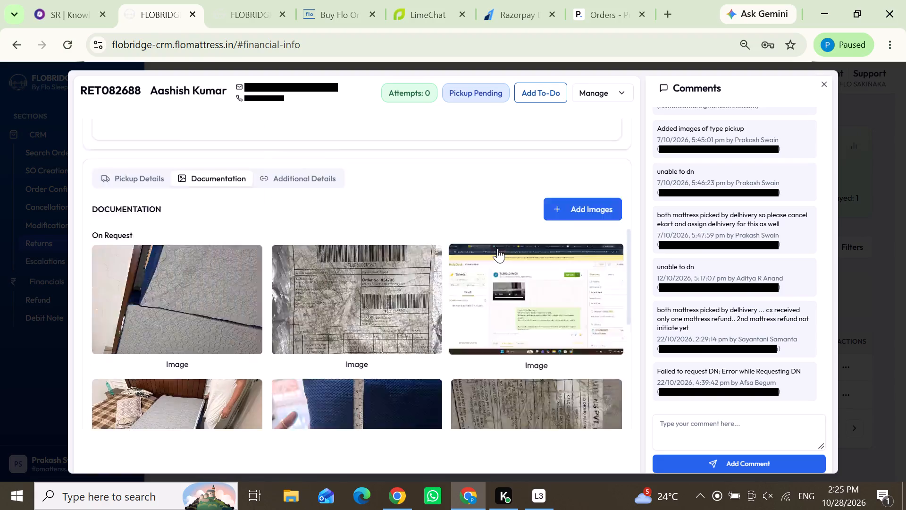
scroll(497, 248, "up", 2)
scroll(497, 248, "down", 5)
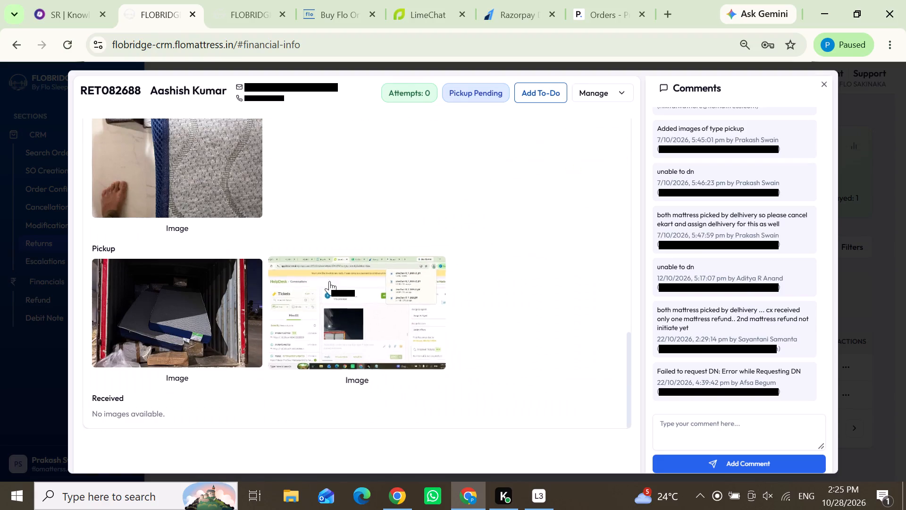
Re-examine both pickup images of the return request at full size, closing each after viewing.
left_click(201, 278)
left_click(870, 82)
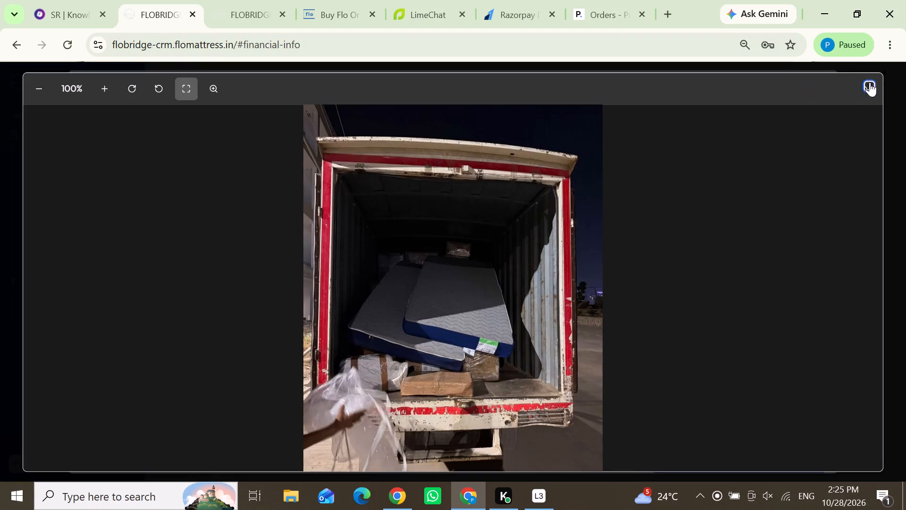
left_click(340, 314)
left_click(870, 83)
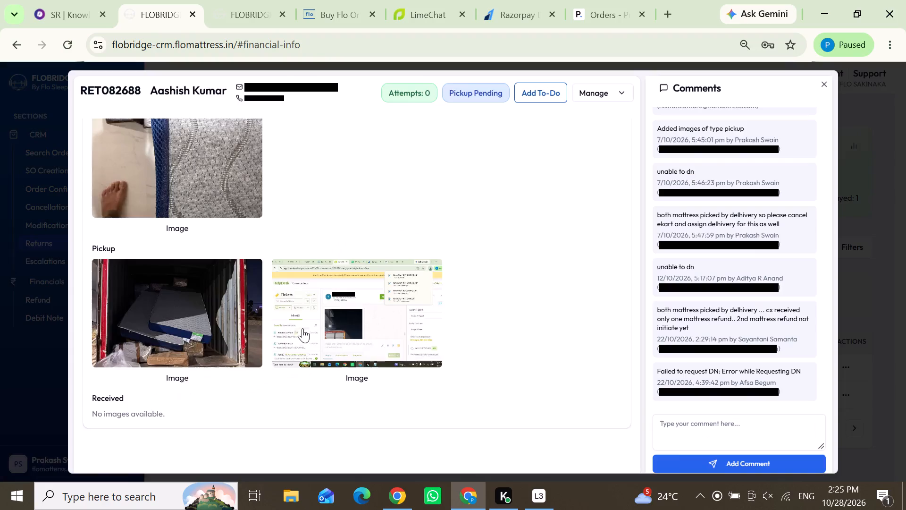
left_click(159, 343)
left_click(868, 83)
left_click(411, 311)
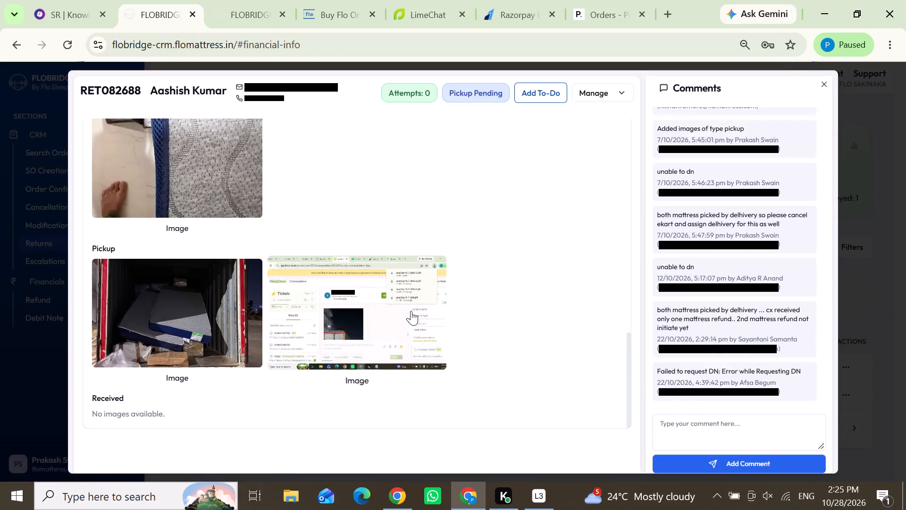
left_click(868, 82)
scroll(325, 331, "down", 3)
Check the ongoing call in Knowlarity, shifting its call window, and return to the CRM return request.
left_click(77, 0)
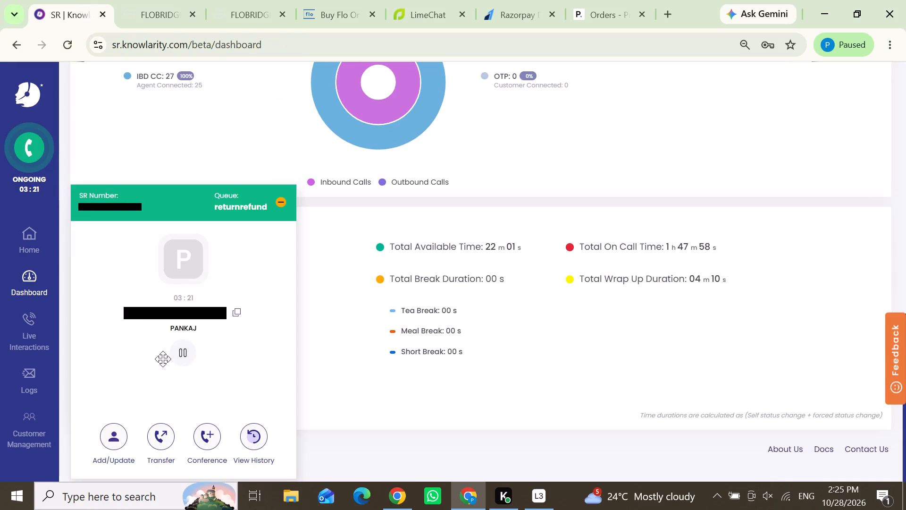
left_click_drag(164, 199, 163, 145)
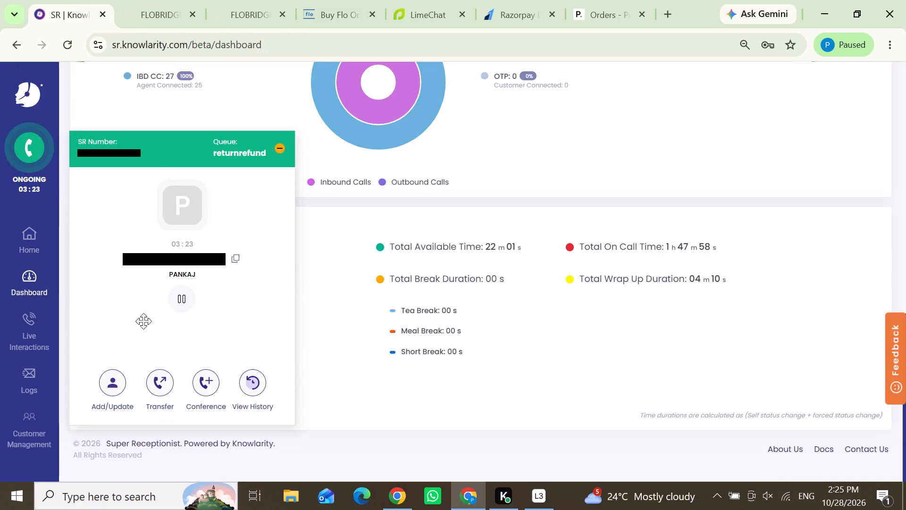
left_click(131, 0)
Inspect the pickup screenshot of the LimeChat conversation at full size again and check the Received images section.
scroll(476, 328, "down", 3)
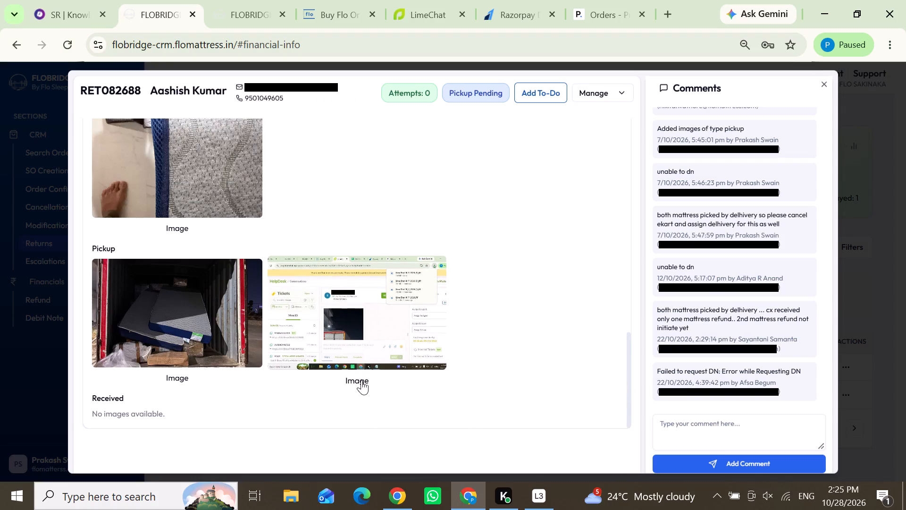
left_click_drag(378, 378, 334, 376)
left_click(267, 391)
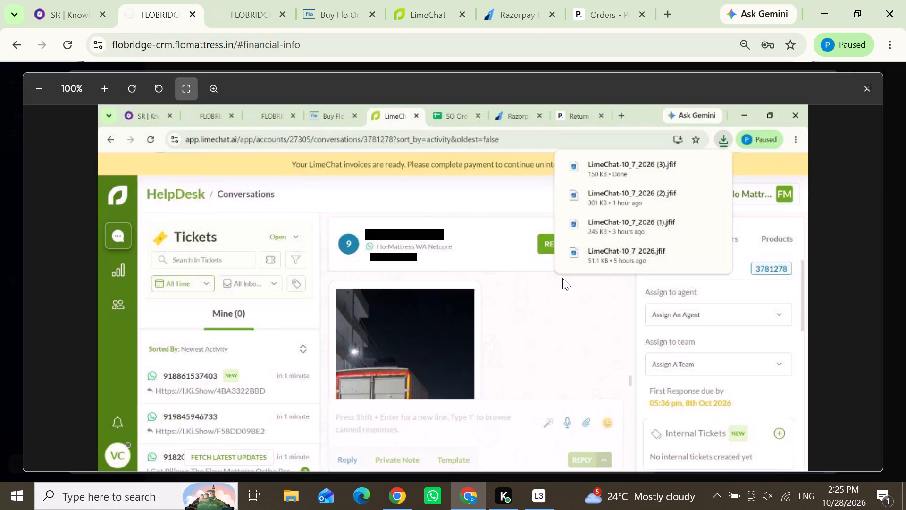
left_click(868, 87)
scroll(612, 303, "up", 1)
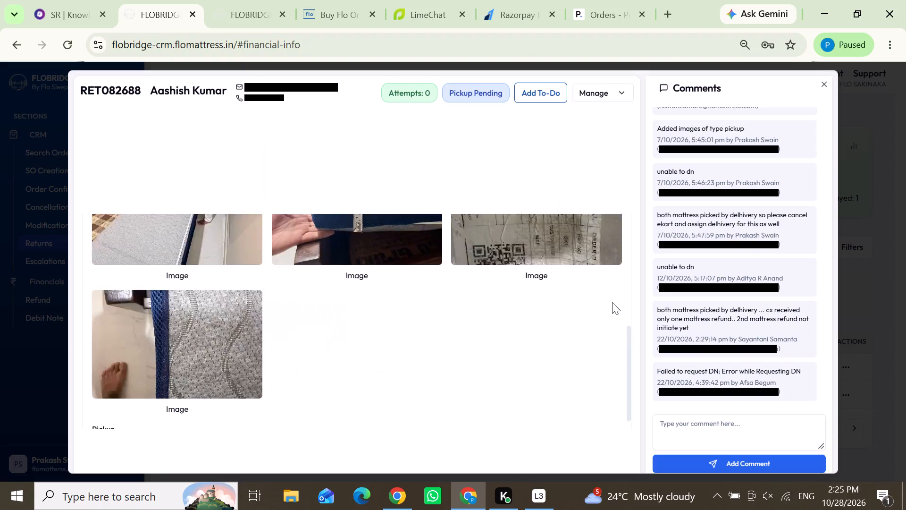
scroll(612, 302, "up", 1)
scroll(608, 305, "down", 4)
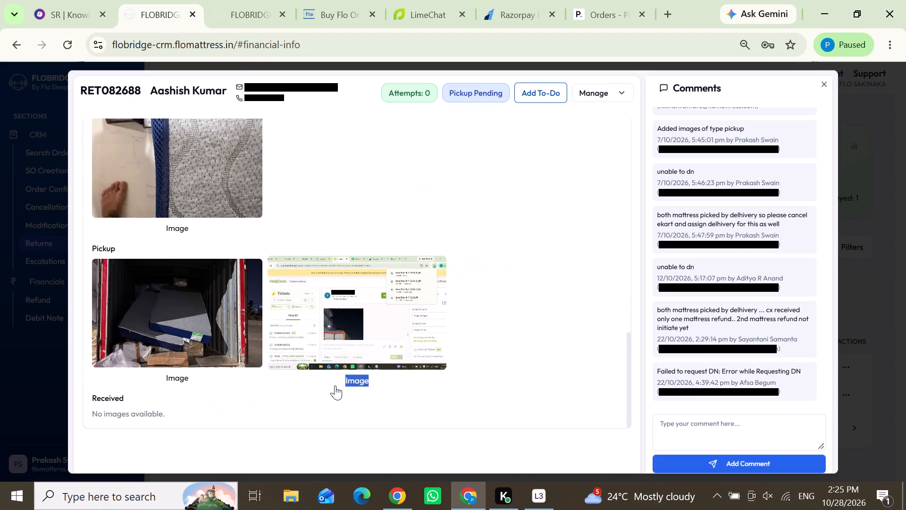
left_click(335, 385)
left_click(872, 93)
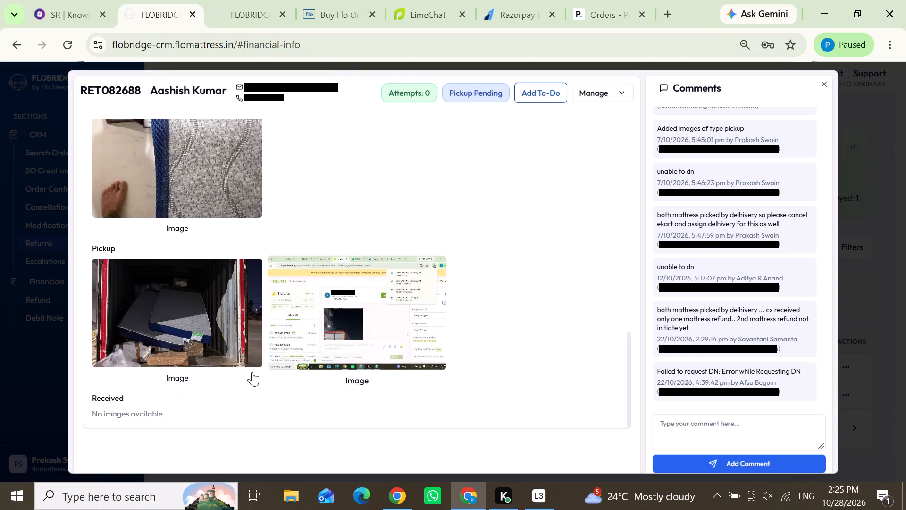
left_click_drag(179, 412, 89, 413)
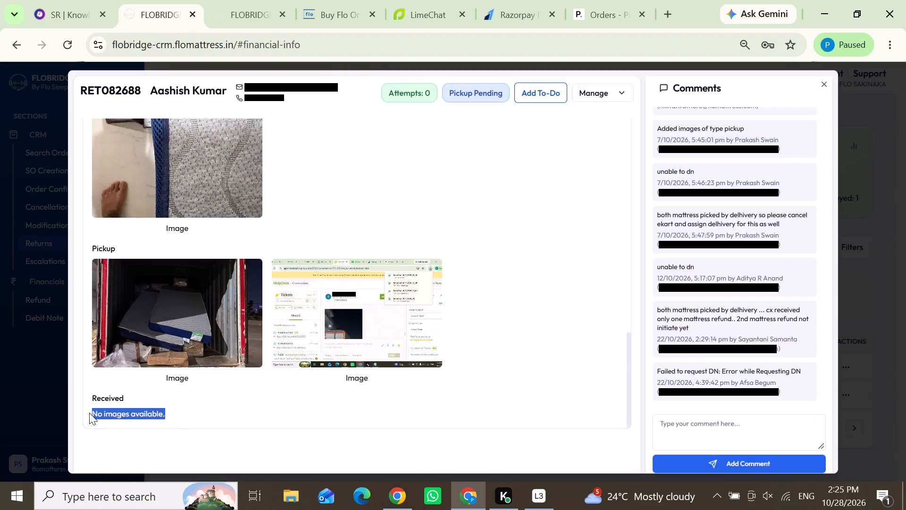
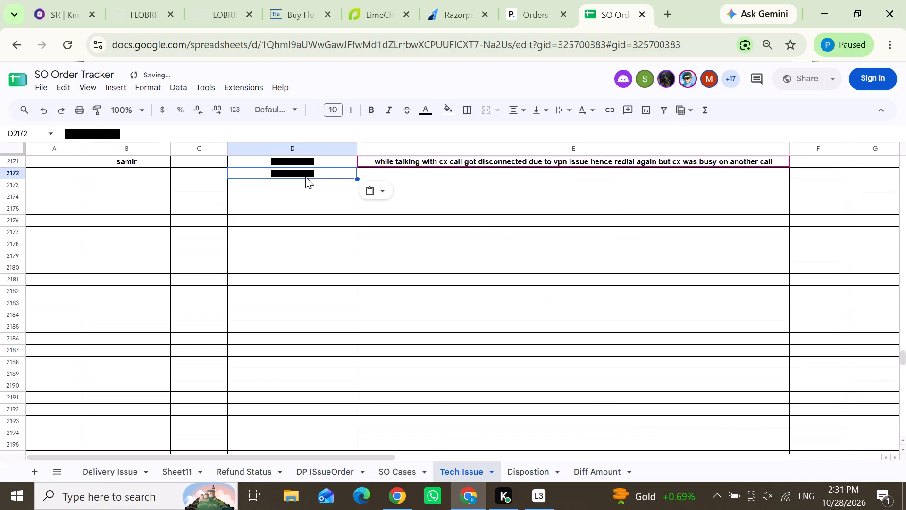
left_click(542, 162)
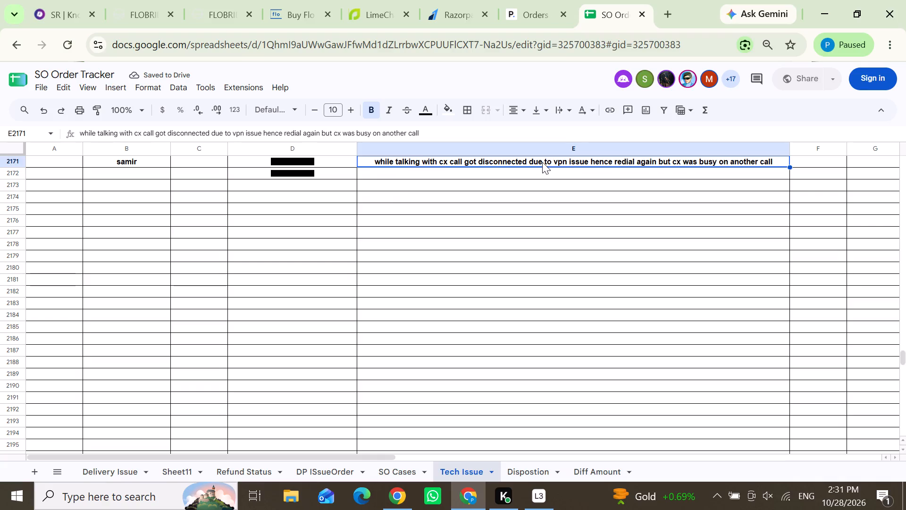
key("ctrl+c")
left_click(526, 171)
key("ctrl+v")
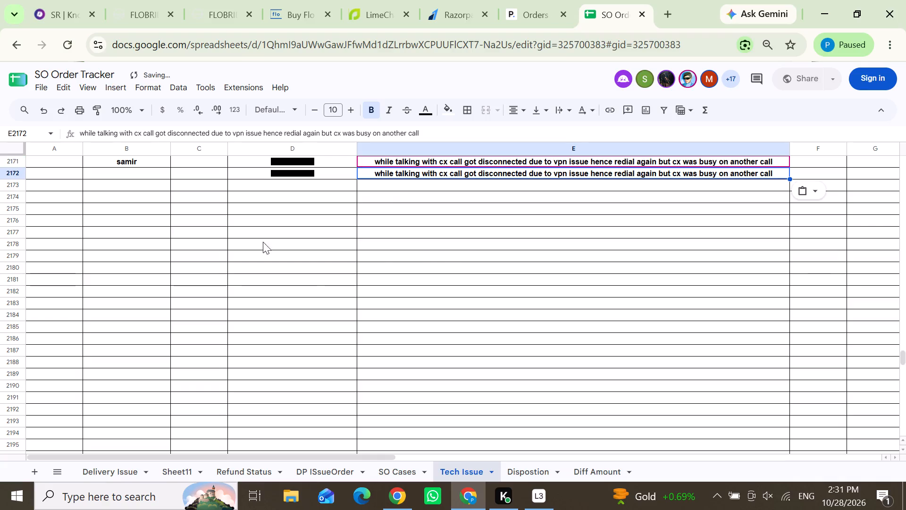
left_click(126, 173)
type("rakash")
left_click(132, 225)
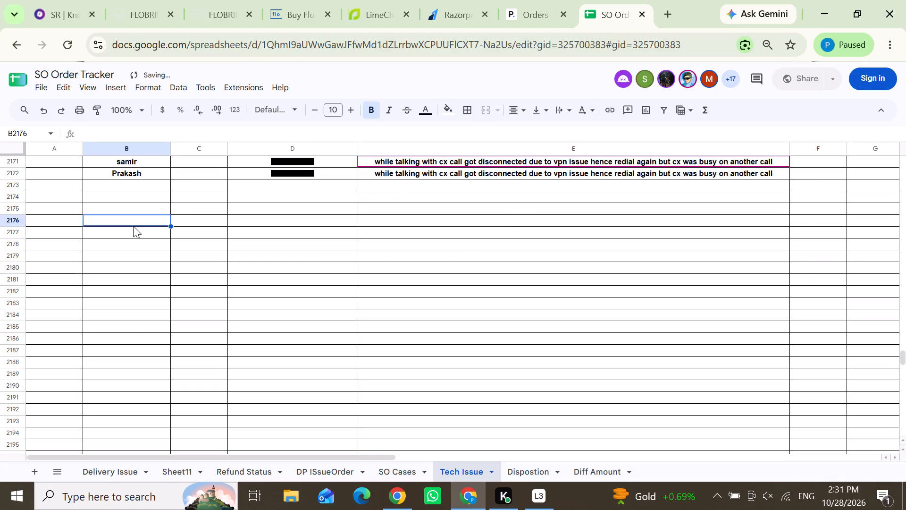
Check today's call figures and performance times on the Knowlarity dashboard.
left_click(39, 0)
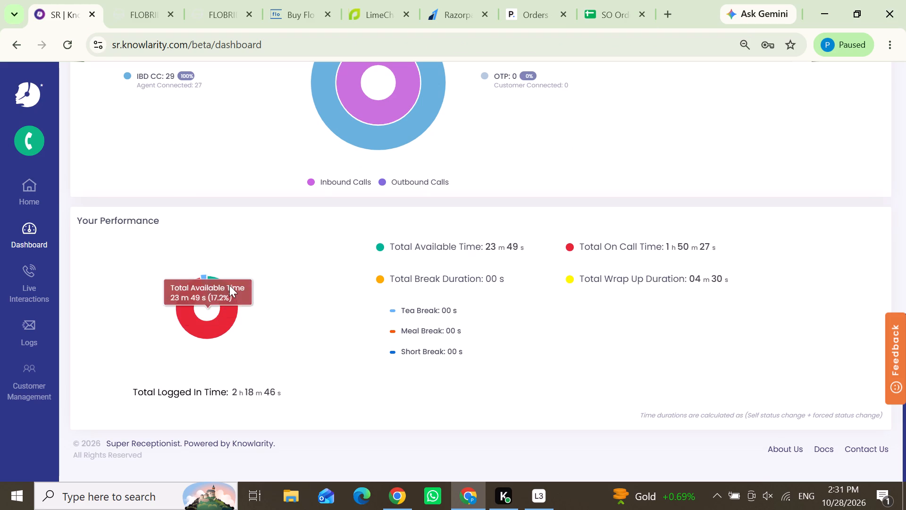
scroll(522, 287, "up", 3)
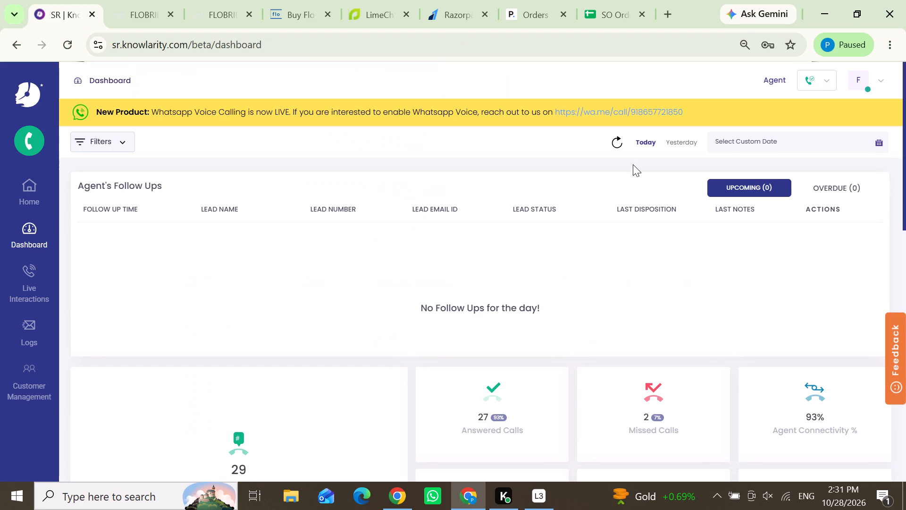
left_click(644, 137)
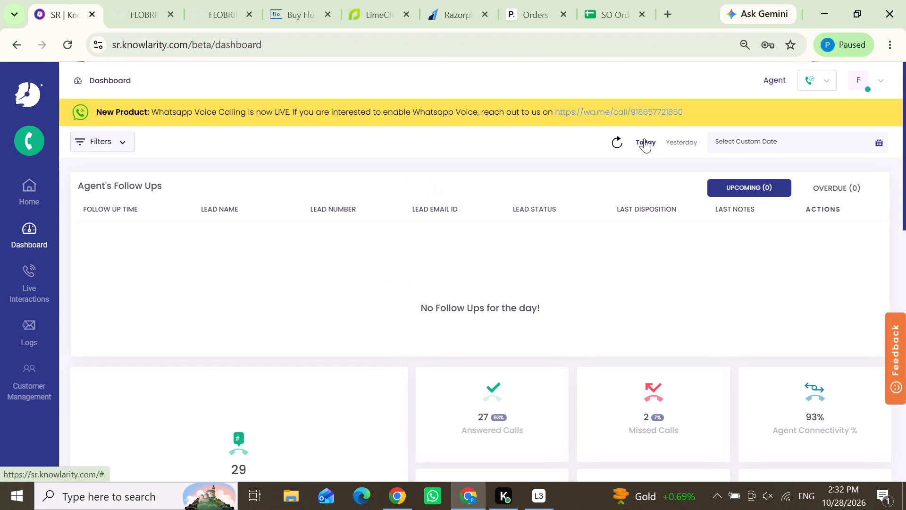
scroll(563, 284, "down", 5)
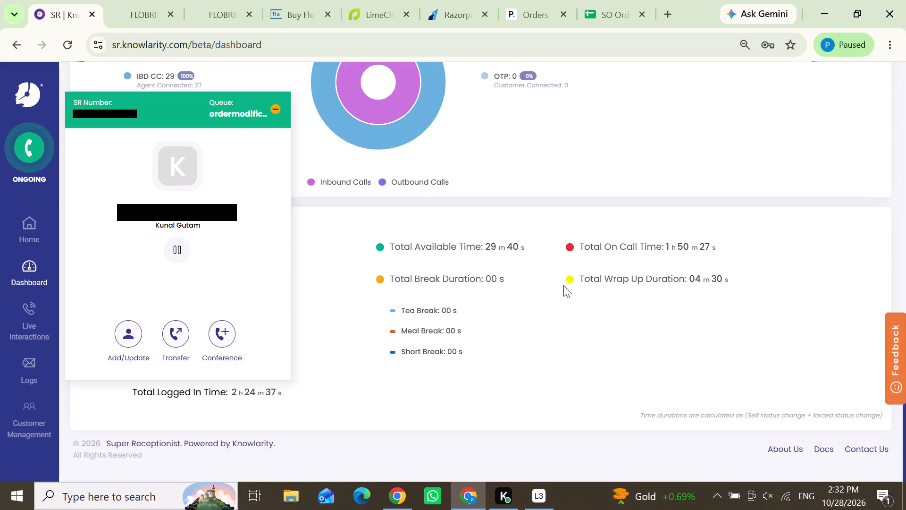
Copy the new caller's number from Knowlarity and search the CRM orders for it by notification mobile, without the leading prefix.
left_click(231, 215)
left_click(129, 31)
left_click(134, 9)
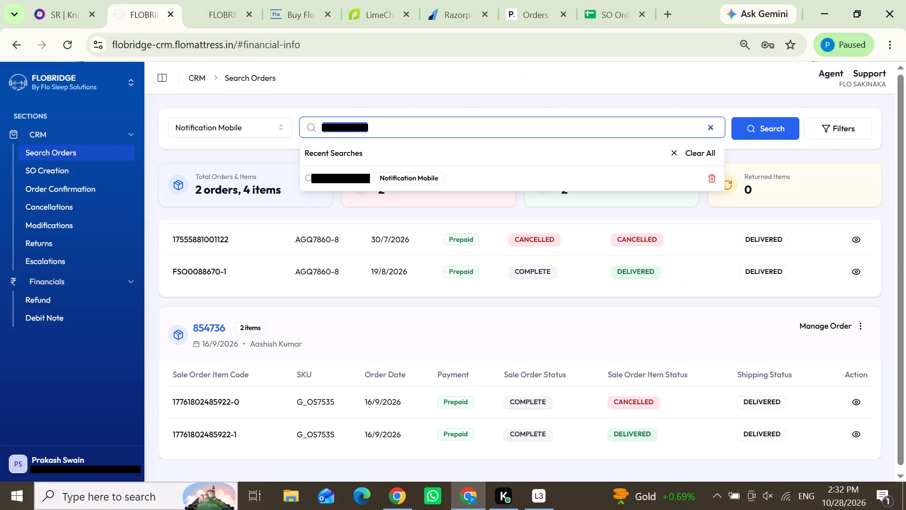
key("ctrl+v")
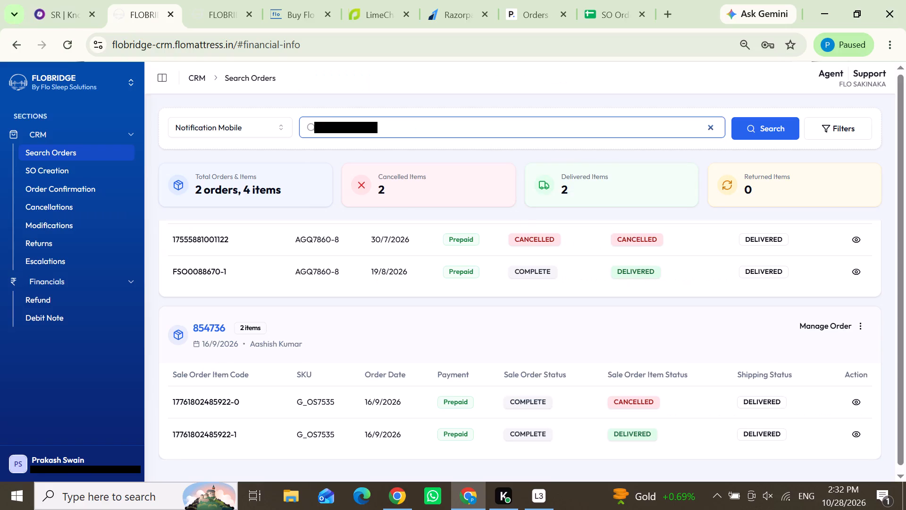
left_click_drag(335, 125, 319, 125)
key("BackSpace")
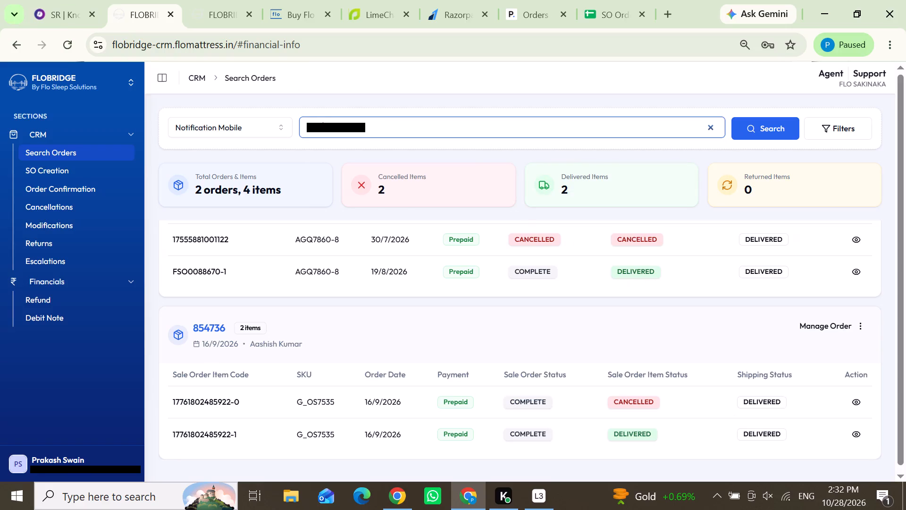
left_click(763, 124)
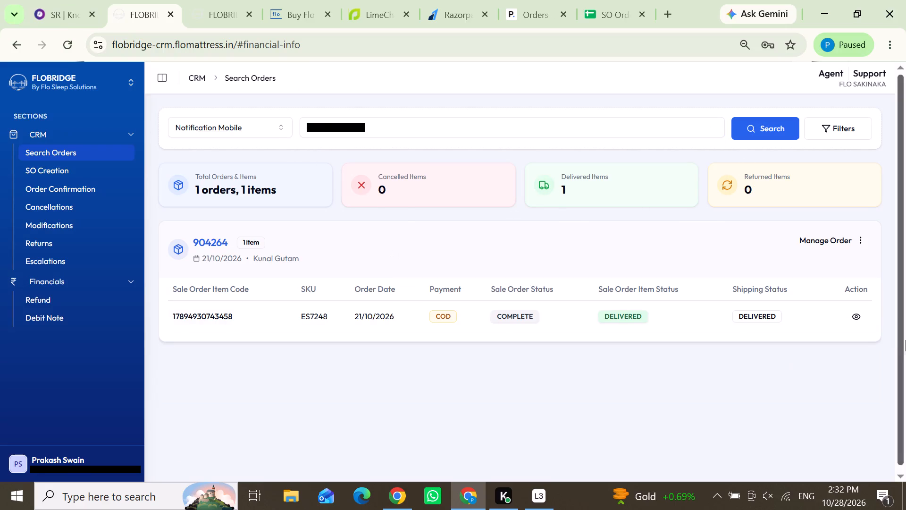
left_click(863, 313)
left_click(338, 259)
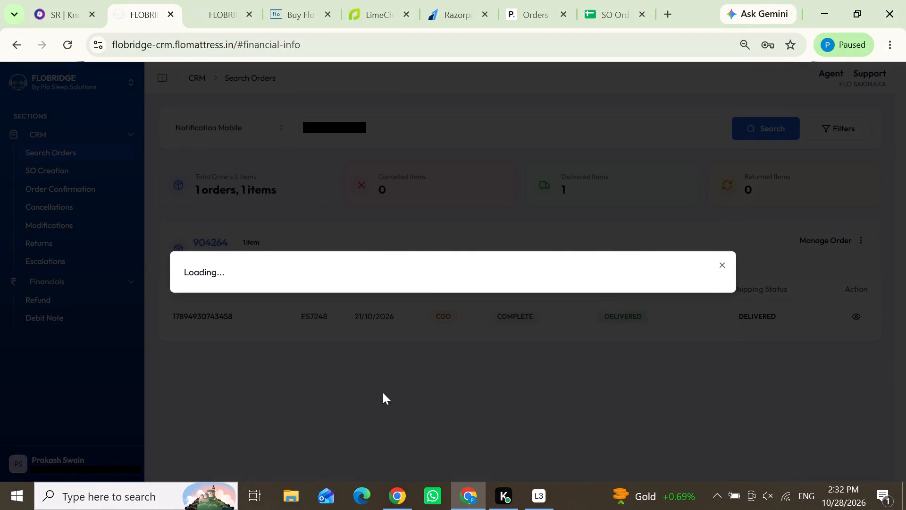
scroll(383, 392, "down", 2)
left_click(345, 443)
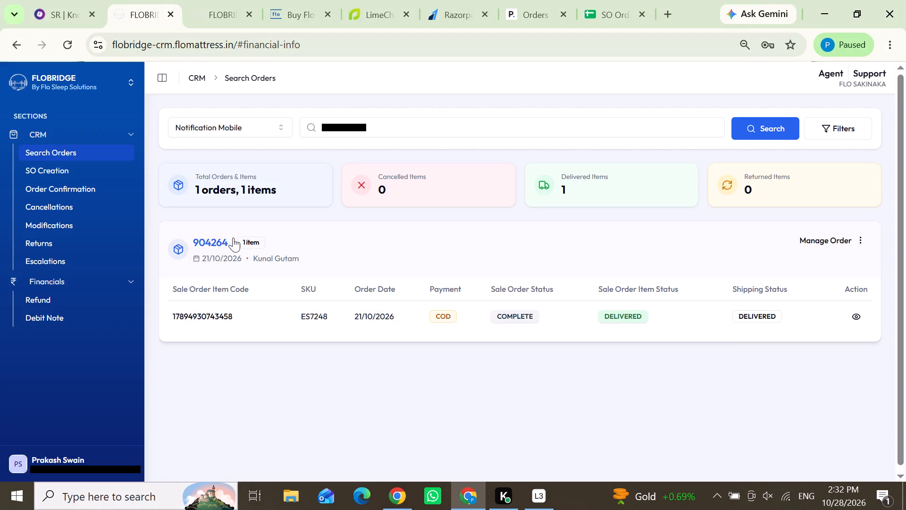
left_click_drag(233, 238, 187, 242)
key("ctrl+c")
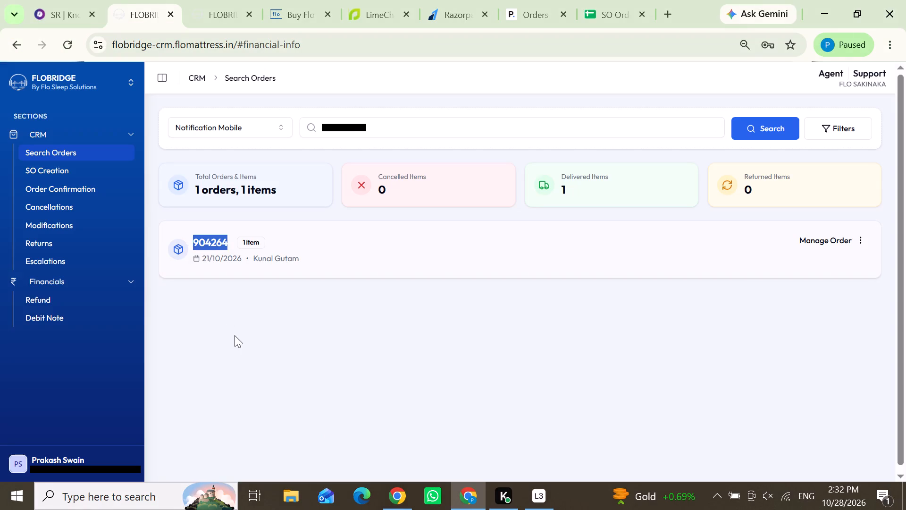
left_click(50, 0)
left_click(118, 341)
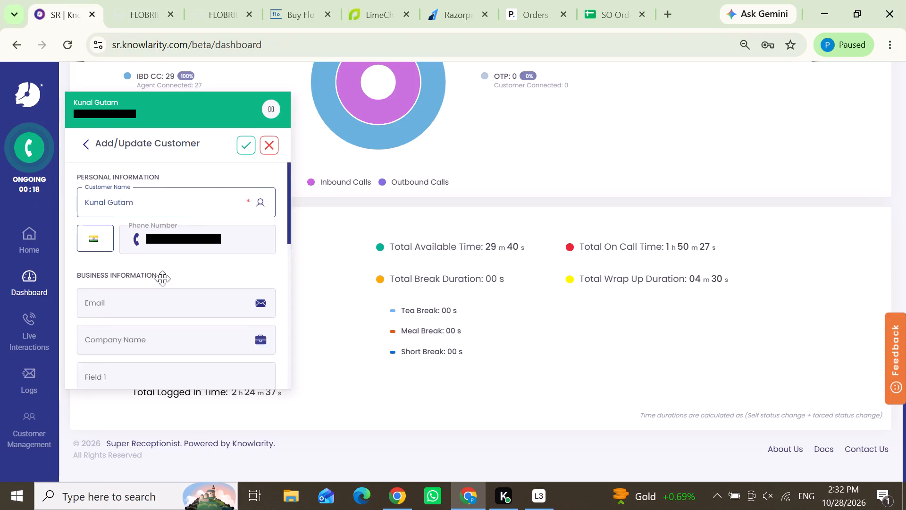
scroll(162, 279, "down", 1)
left_click(157, 292)
left_click(134, 319)
left_click(130, 357)
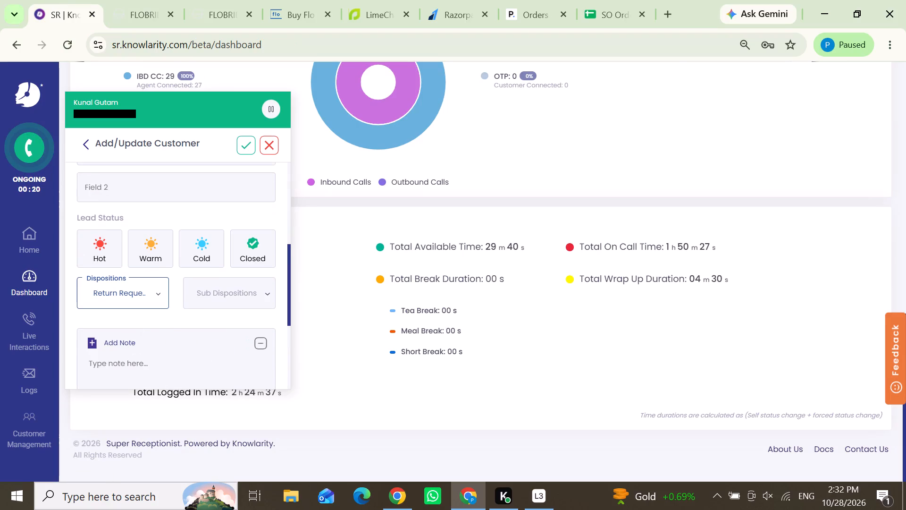
key("ctrl+v")
left_click(241, 152)
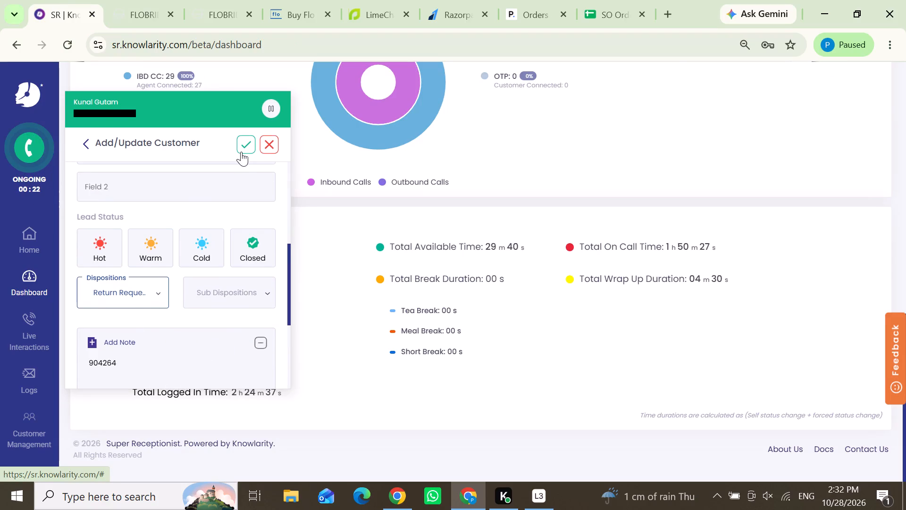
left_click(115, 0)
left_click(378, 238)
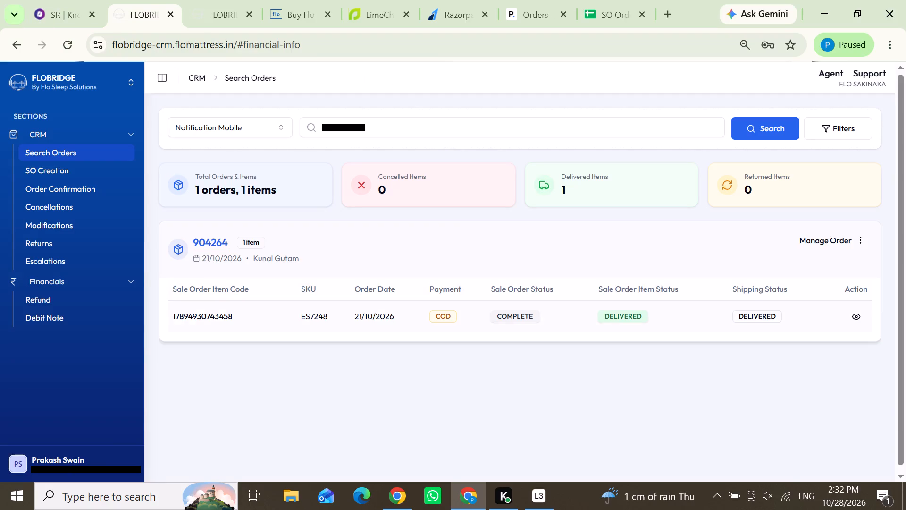
Filter the Knowlarity call logs by the agent's number and minimise the ongoing call window.
left_click(75, 0)
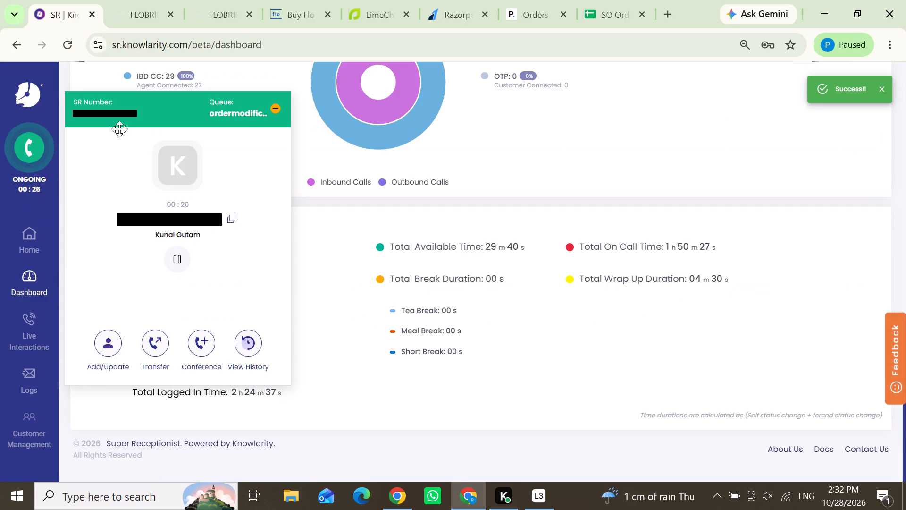
left_click(60, 274)
left_click(53, 303)
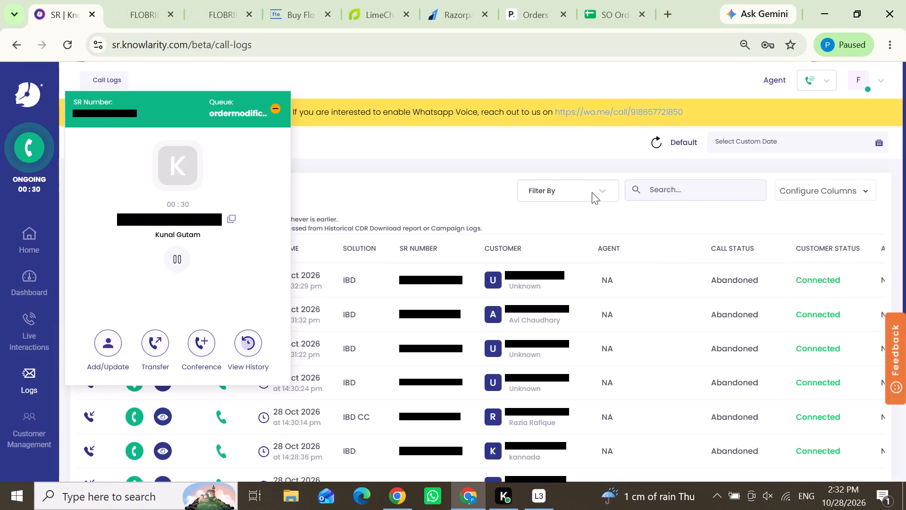
left_click(592, 192)
left_click(563, 254)
left_click(679, 190)
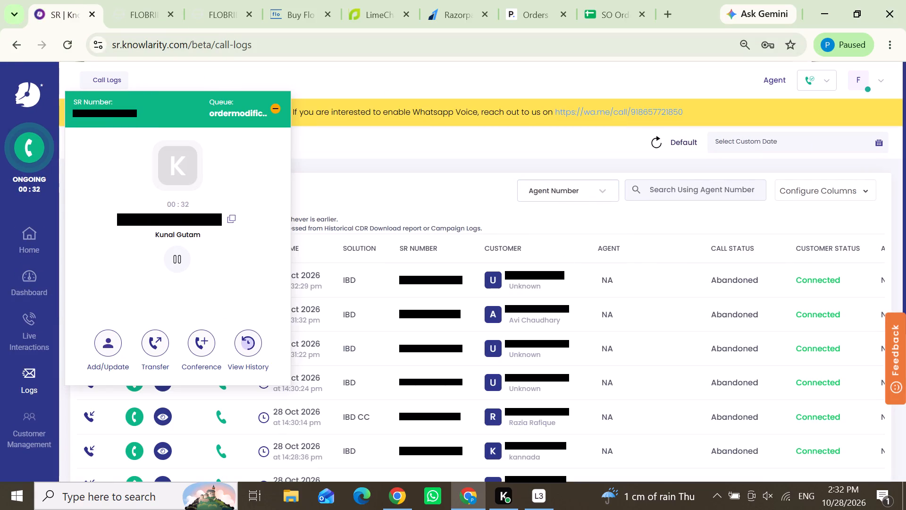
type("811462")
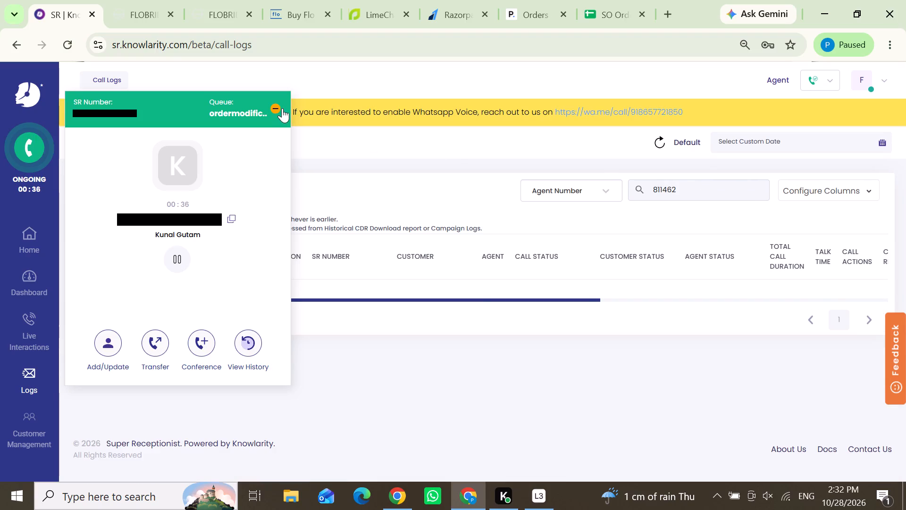
left_click(276, 107)
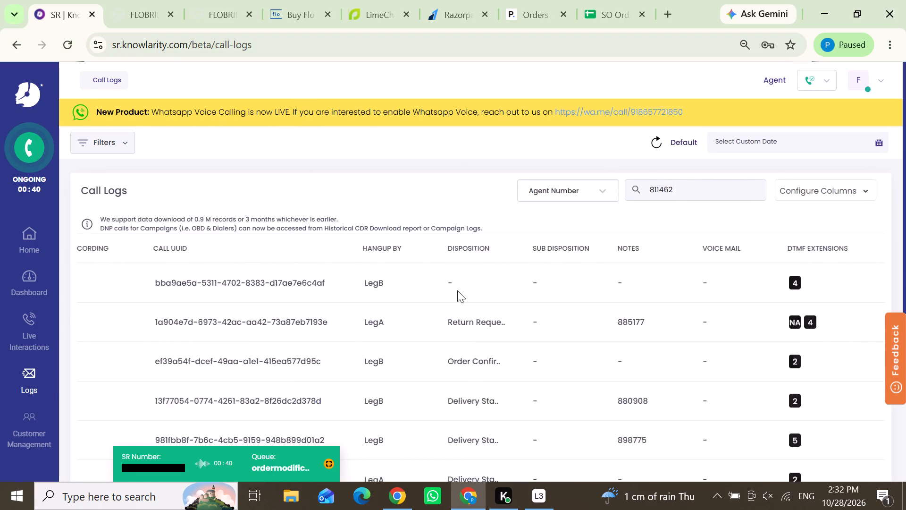
Open the customer record of the 14:24:19 call in the logs and choose Return Request as its disposition.
left_click(159, 279)
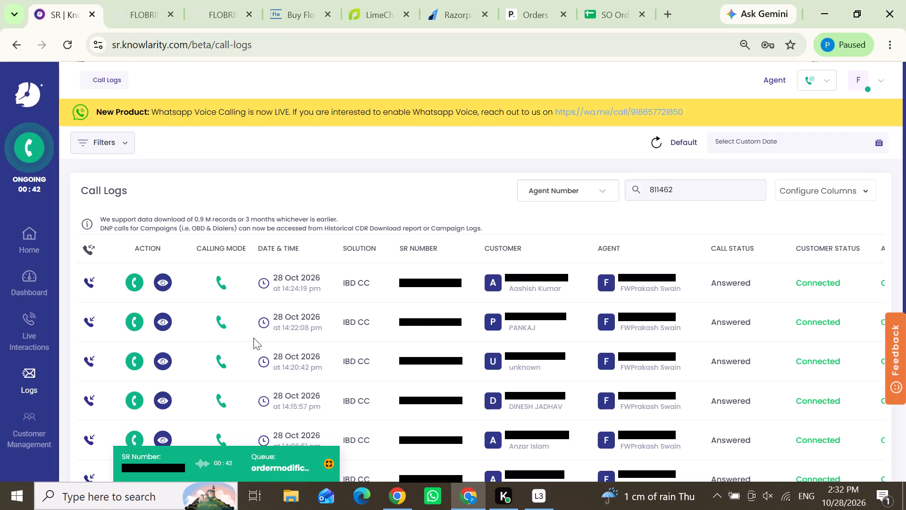
left_click(409, 290)
left_click(375, 344)
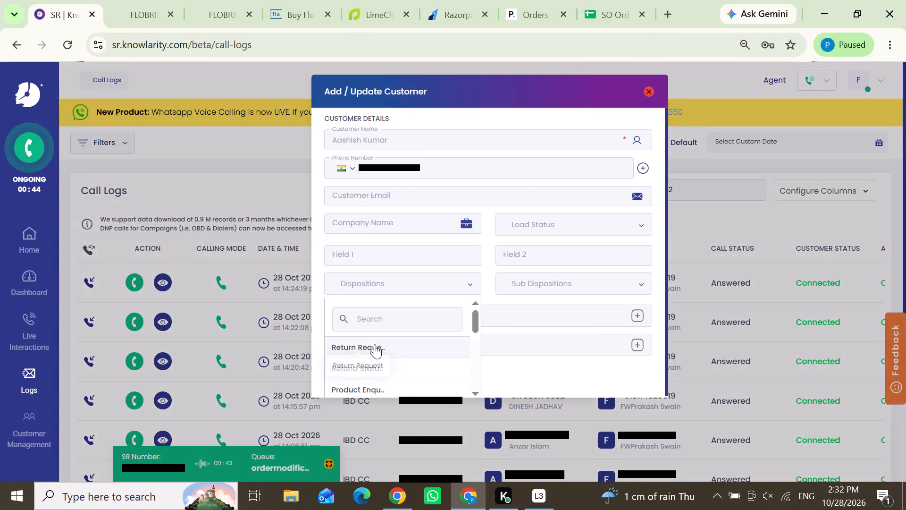
left_click(128, 0)
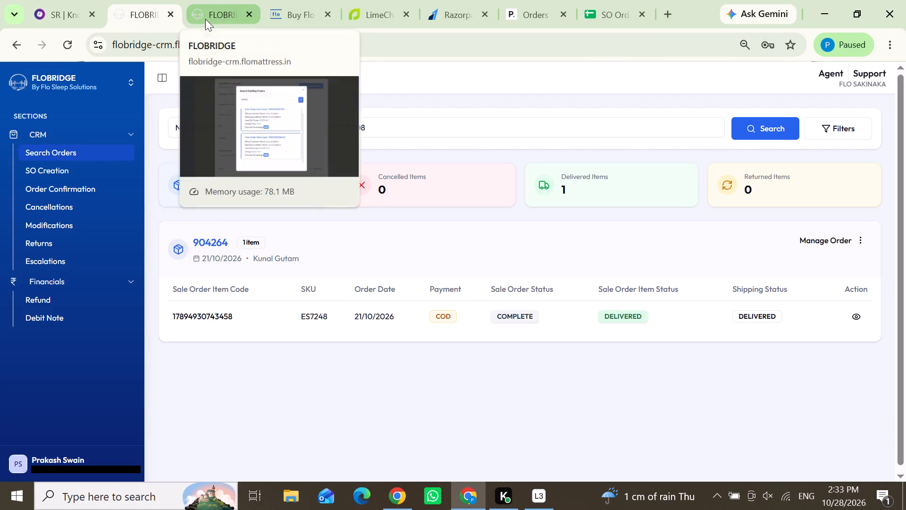
left_click(401, 489)
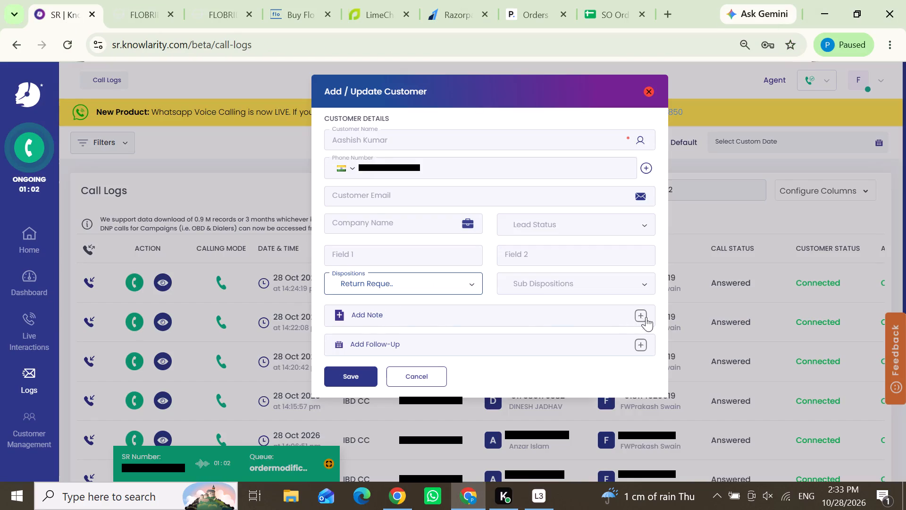
left_click(645, 314)
left_click(487, 341)
key("ctrl+v")
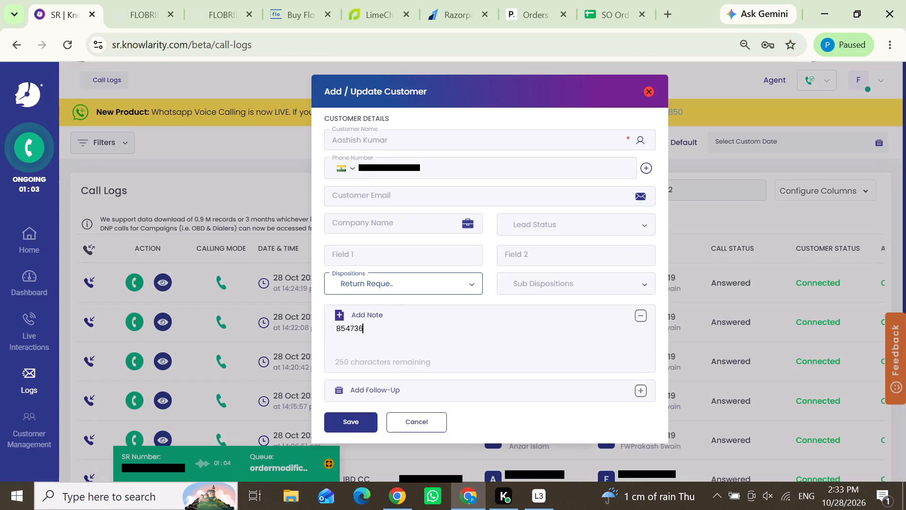
left_click(348, 416)
left_click(329, 458)
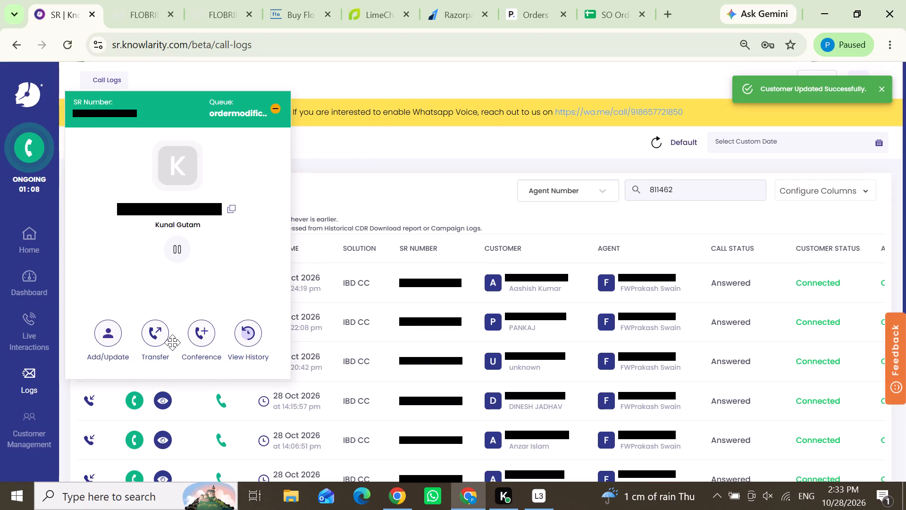
left_click(110, 340)
scroll(163, 279, "down", 1)
left_click(148, 295)
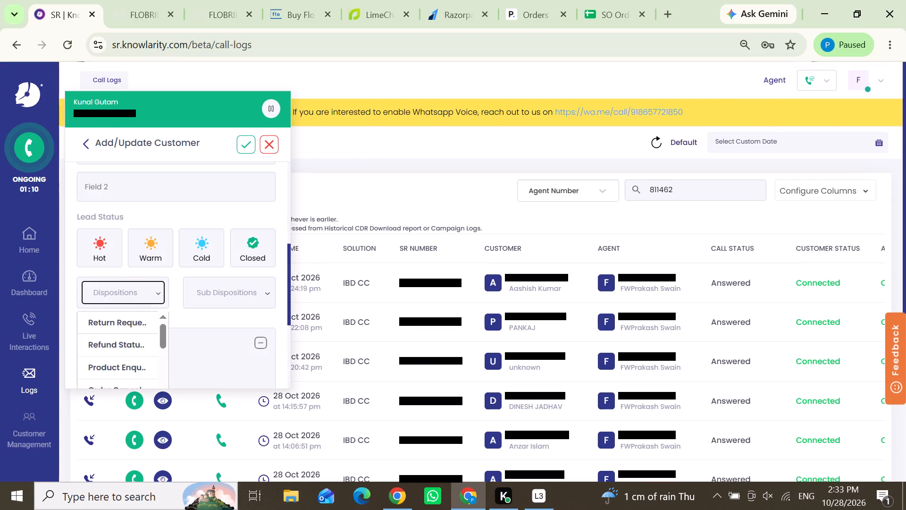
left_click(117, 321)
left_click(134, 362)
left_click(133, 0)
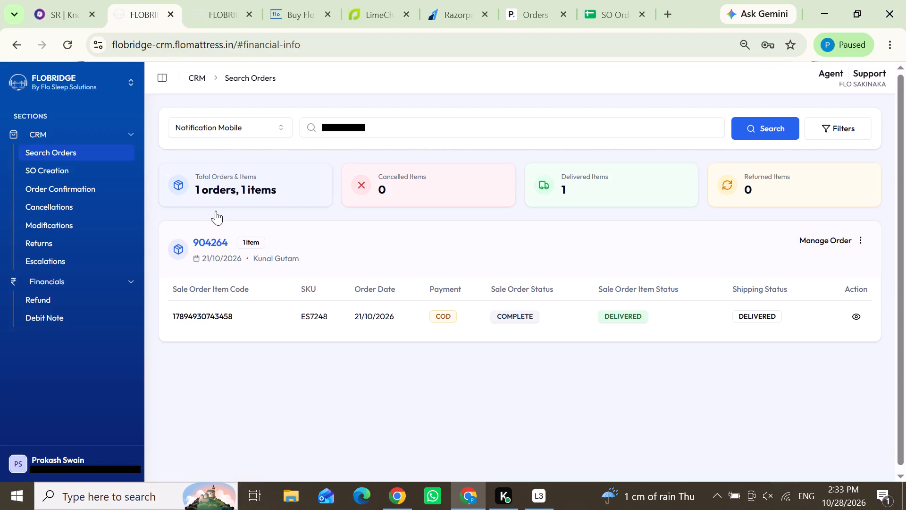
left_click_drag(236, 241, 167, 238)
key("ctrl+c")
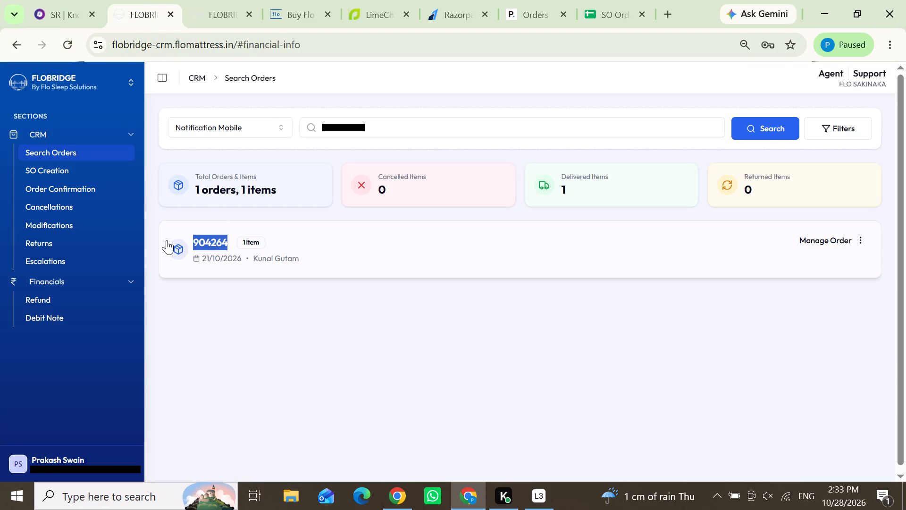
left_click(42, 6)
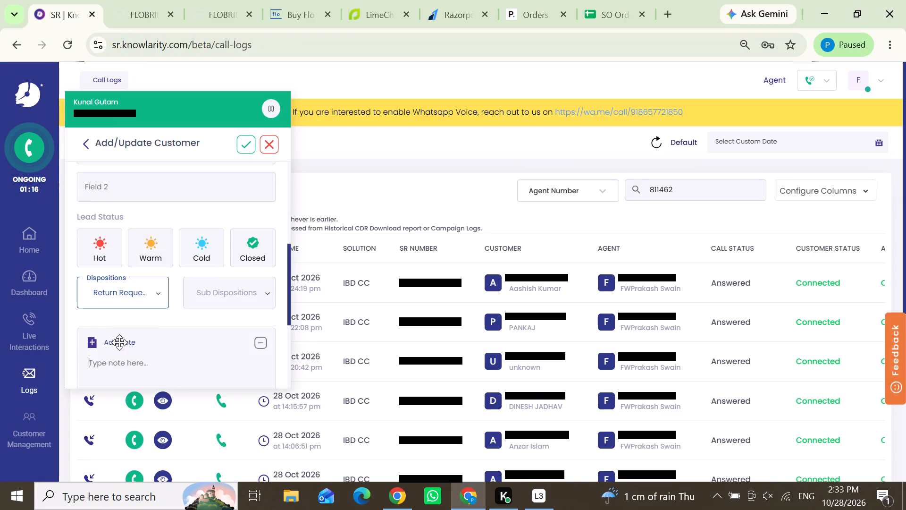
key("ctrl+v")
left_click(242, 145)
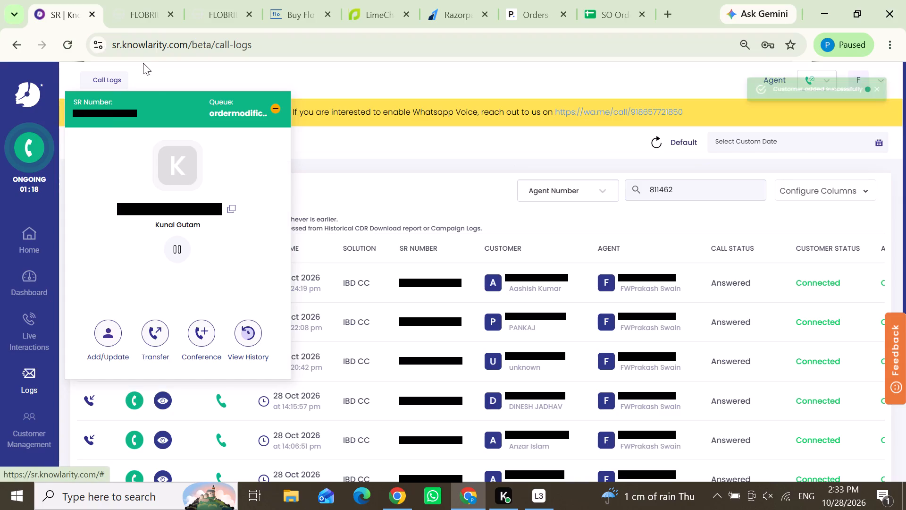
left_click(141, 10)
left_click(546, 250)
left_click(848, 310)
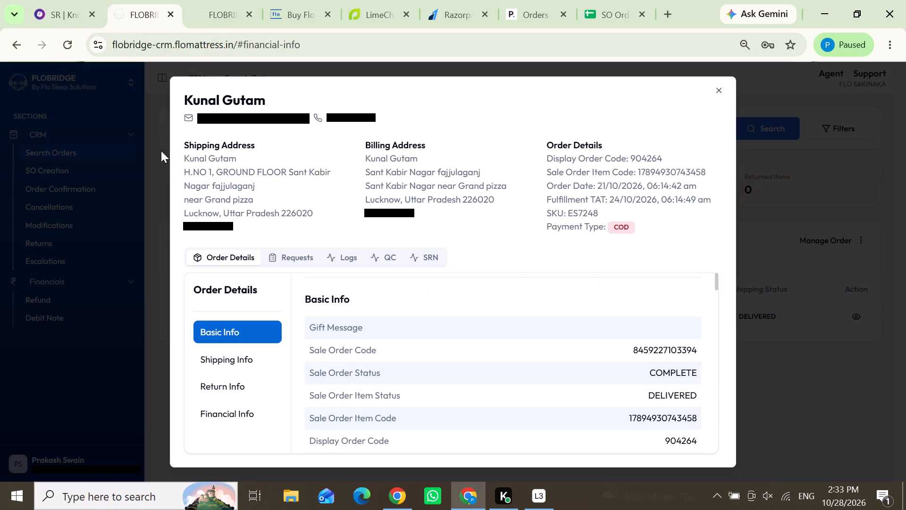
left_click(837, 273)
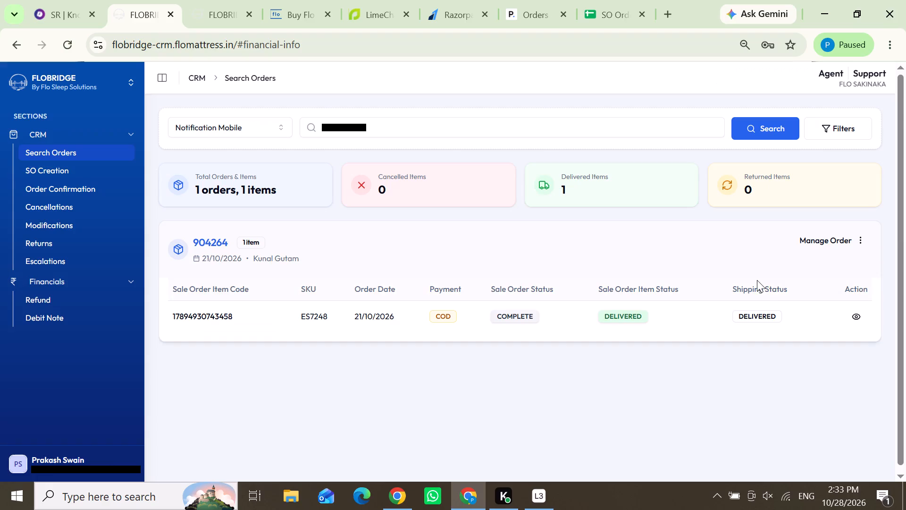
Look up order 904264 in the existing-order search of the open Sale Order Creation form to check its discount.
left_click(813, 240)
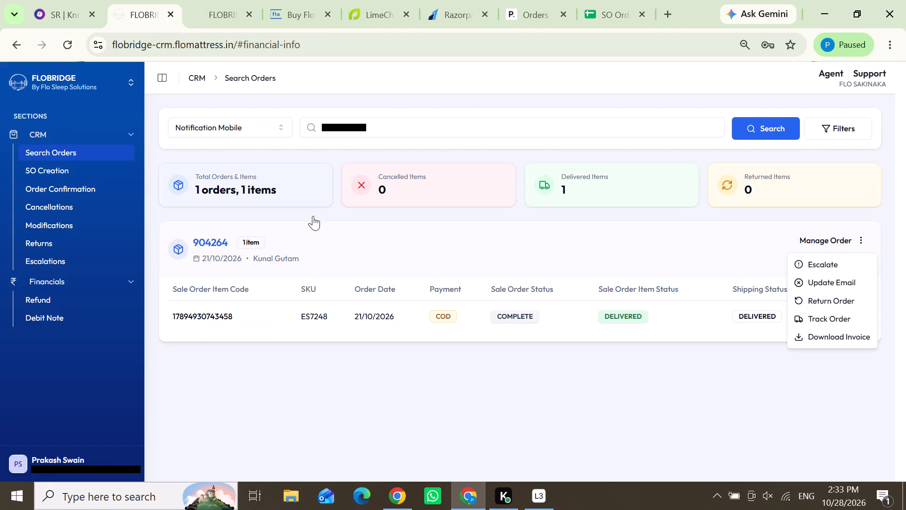
left_click(234, 0)
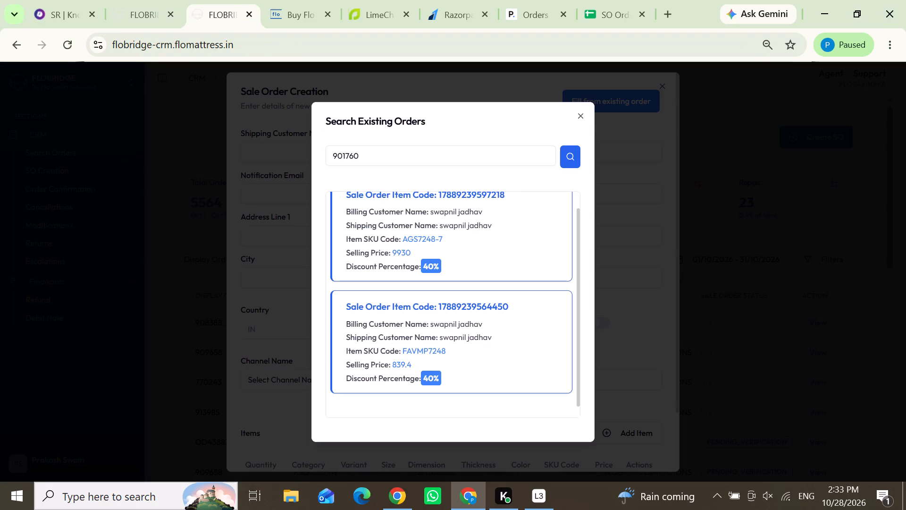
left_click_drag(383, 148, 260, 148)
key("ctrl+v")
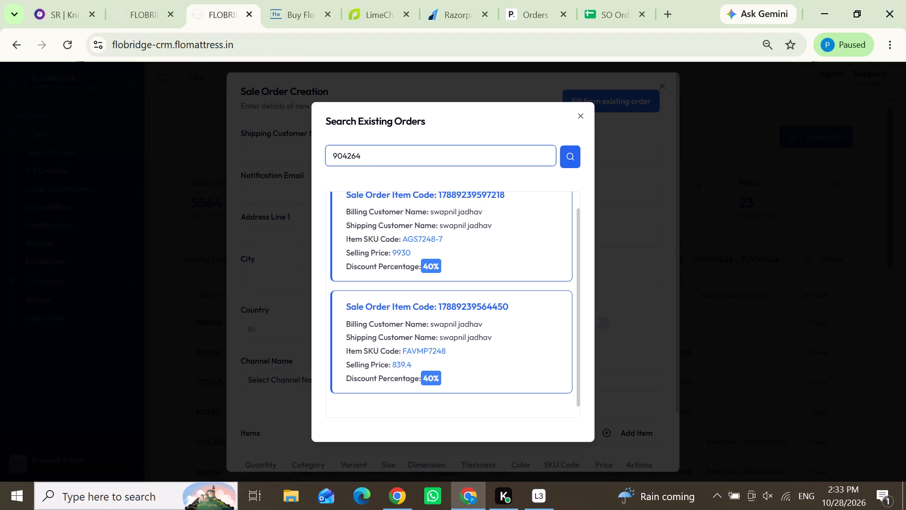
left_click(578, 154)
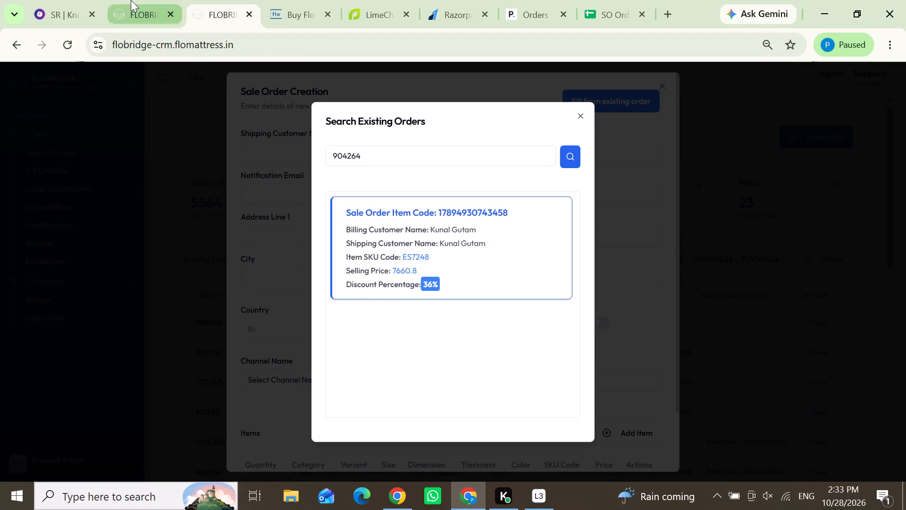
left_click(131, 0)
left_click(840, 296)
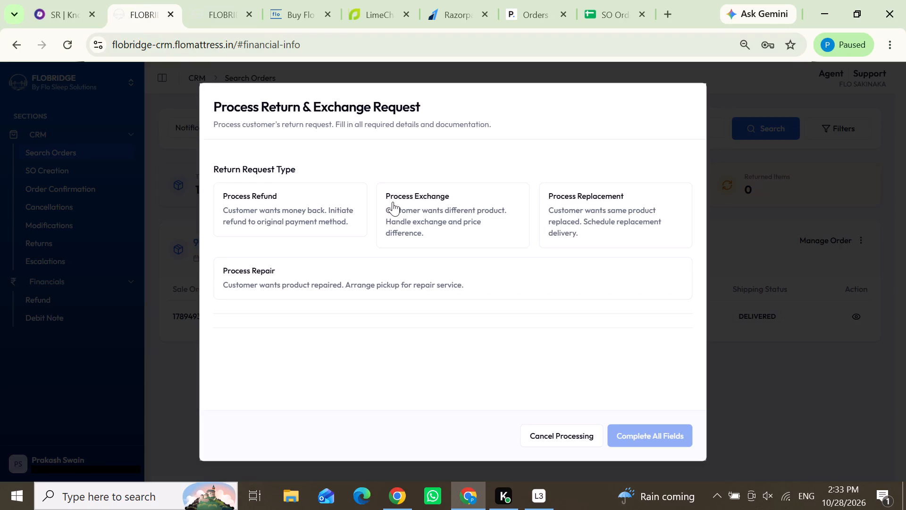
left_click(430, 195)
scroll(465, 247, "down", 1)
left_click(671, 307)
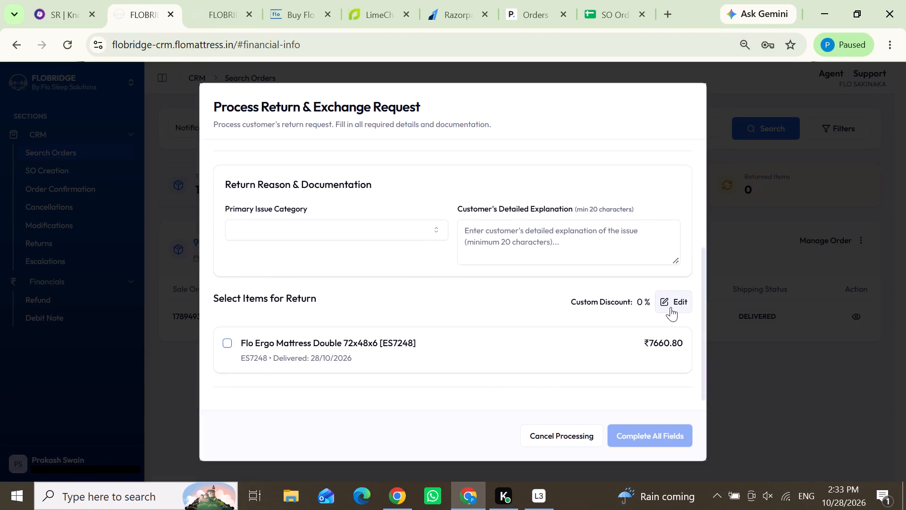
left_click_drag(589, 305, 516, 303)
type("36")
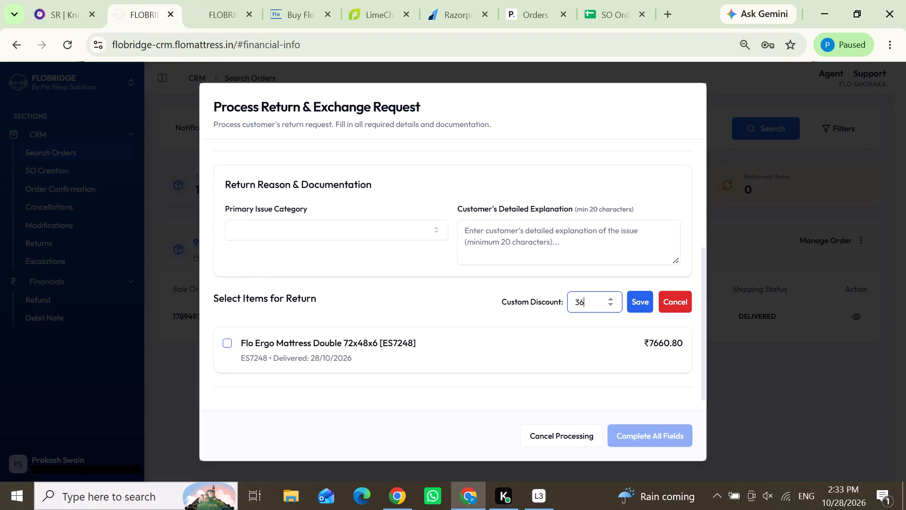
left_click(634, 299)
Select the Flo Ergo Mattress Double 72x48x6 as the item for return.
scroll(376, 350, "down", 1)
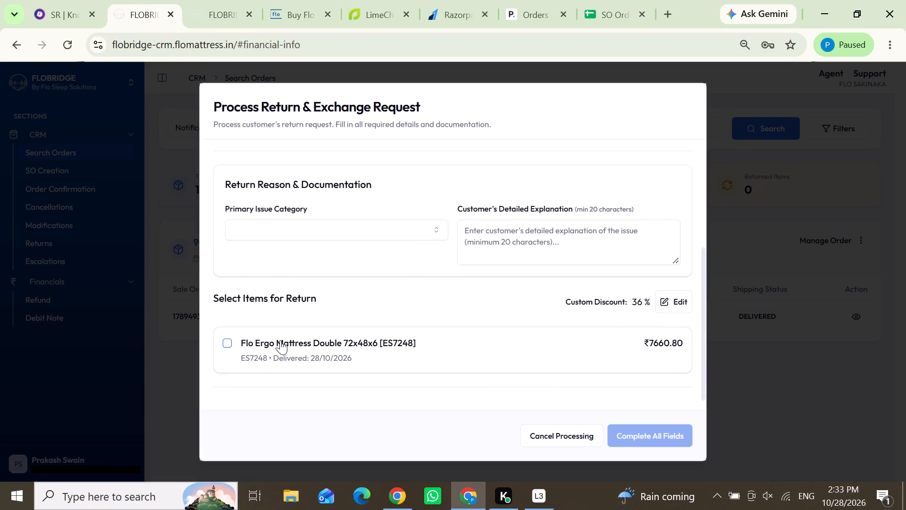
left_click(225, 345)
scroll(446, 315, "down", 1)
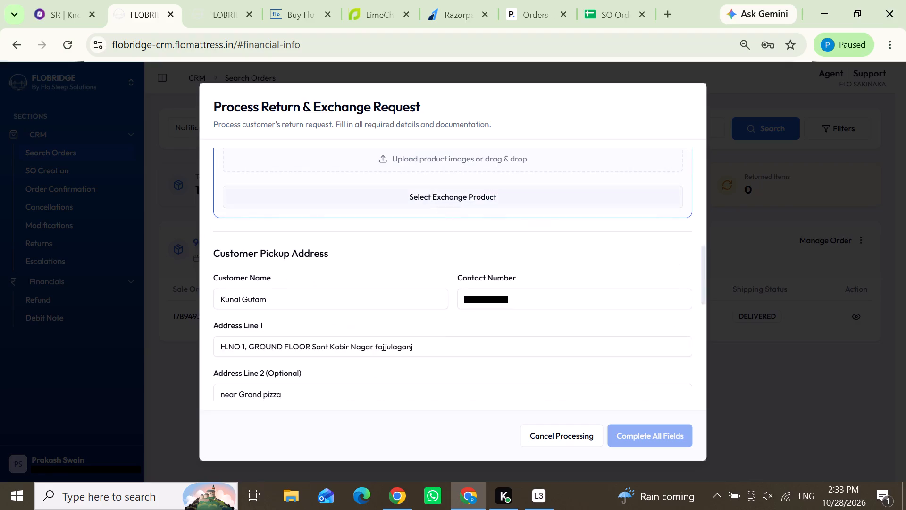
scroll(446, 297, "up", 1)
scroll(493, 328, "down", 1)
Choose and confirm the exchange product as a white Ergo mattress, 72 inches long, 72 inches broad and 6" high.
left_click(419, 198)
left_click(429, 268)
left_click(416, 302)
left_click(413, 269)
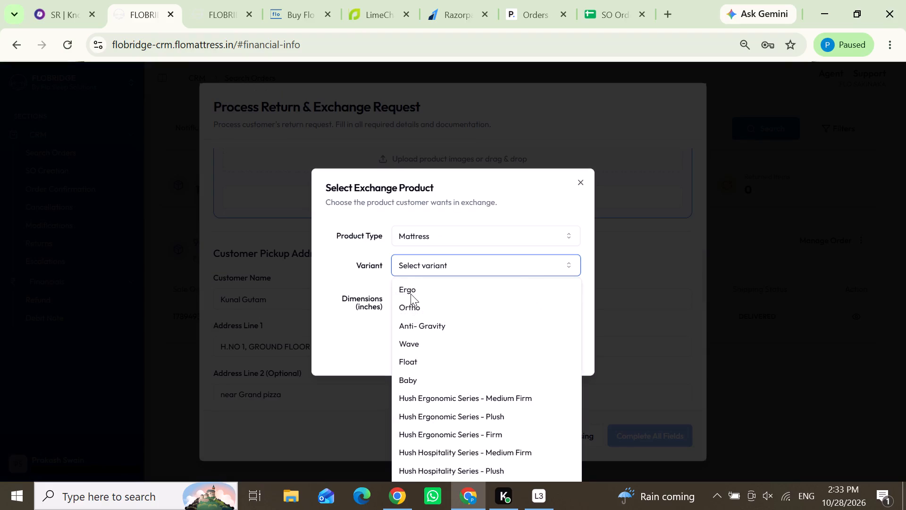
left_click(411, 291)
left_click(414, 297)
left_click(426, 332)
left_click(465, 304)
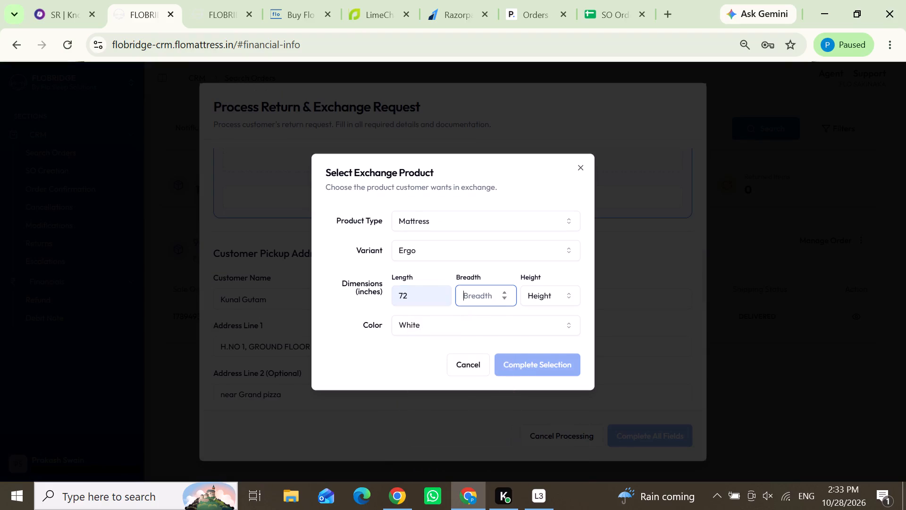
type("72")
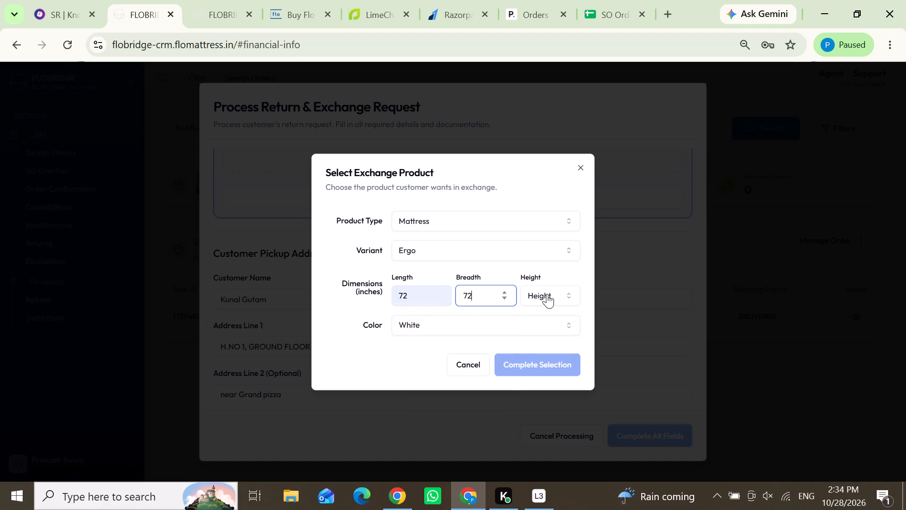
left_click(547, 294)
left_click(529, 357)
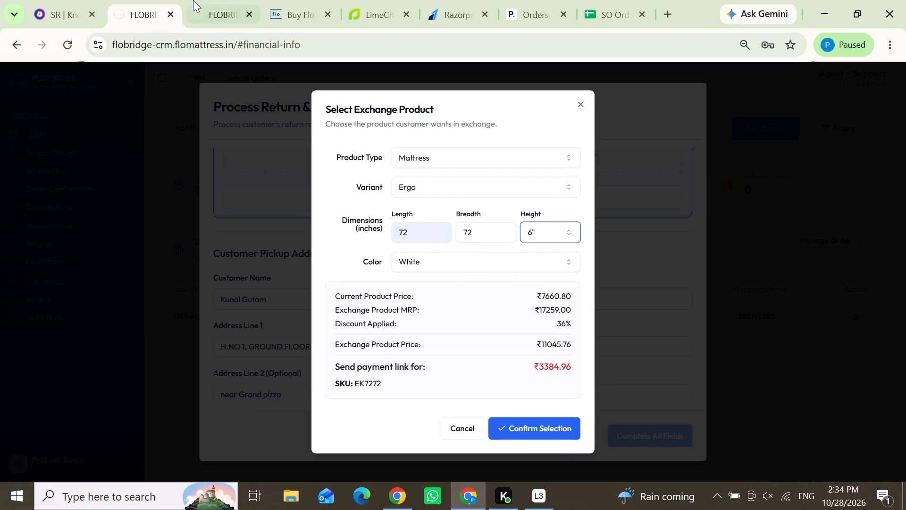
left_click(199, 0)
left_click(128, 0)
left_click(506, 268)
left_click(438, 262)
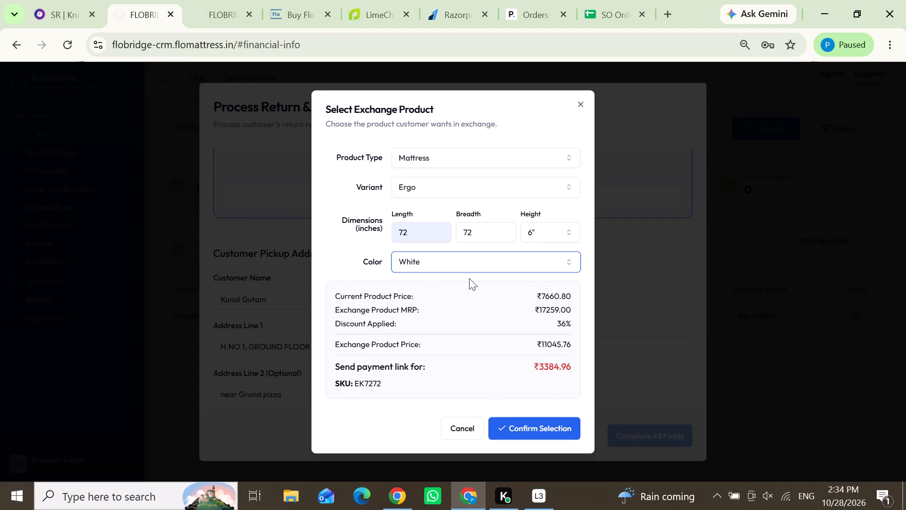
left_click(515, 430)
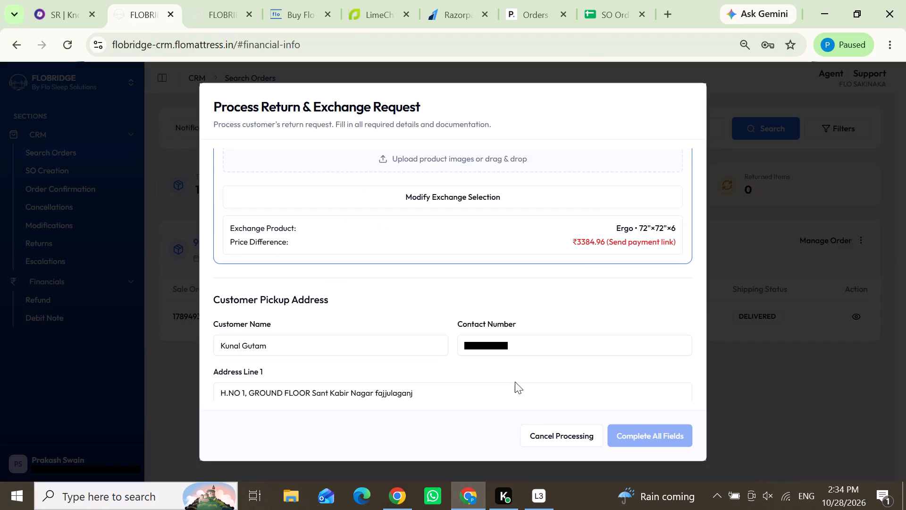
Enter "guided for pick up images" as the internal note of the exchange request.
scroll(583, 286, "up", 1)
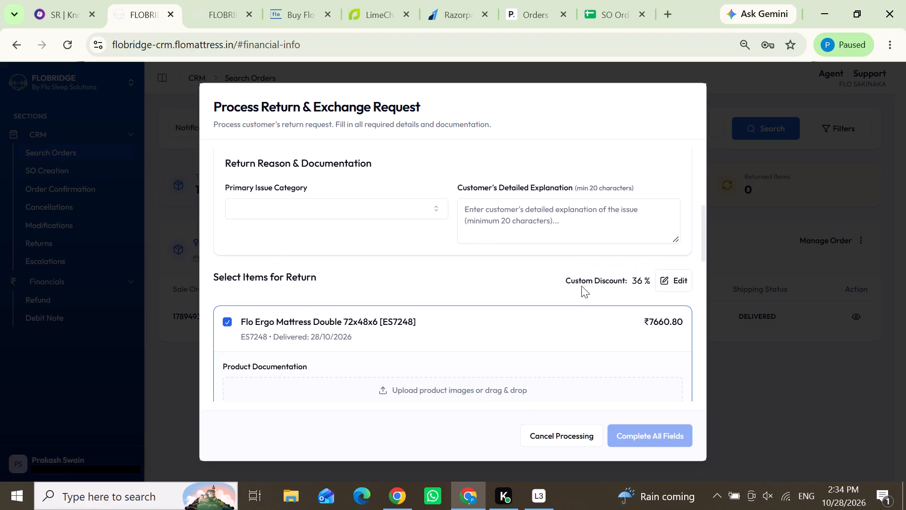
scroll(581, 286, "down", 1)
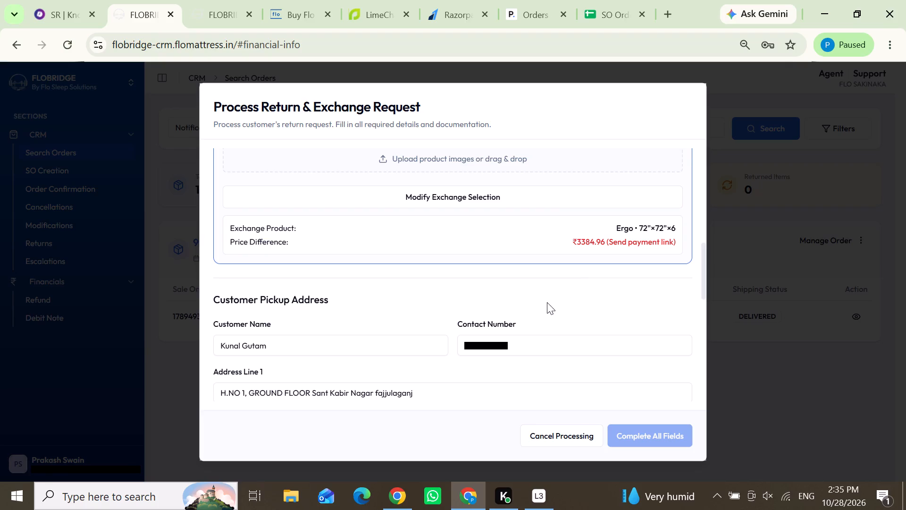
scroll(546, 304, "down", 2)
left_click(294, 148)
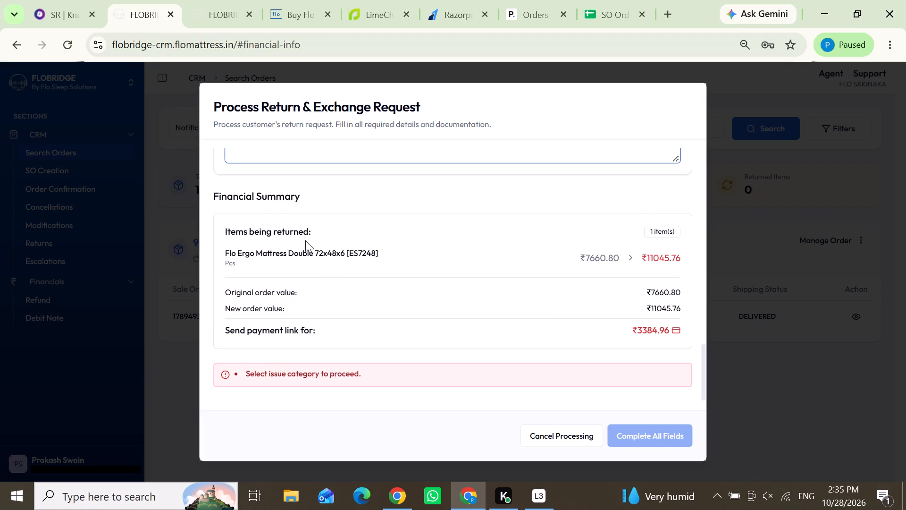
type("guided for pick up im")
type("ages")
scroll(330, 284, "up", 1)
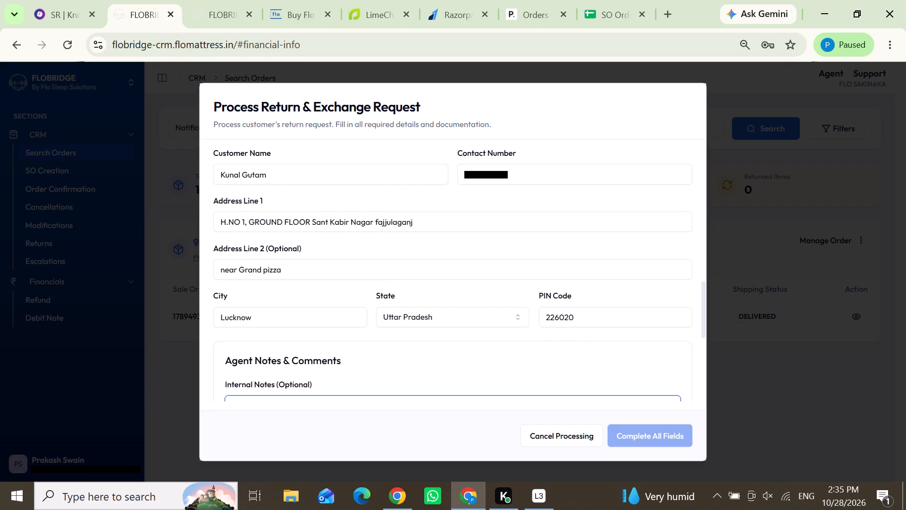
Set the primary issue category to Wrong size ordered and enter "customer ordered wrong size" as the customer's detailed explanation.
scroll(605, 352, "down", 1)
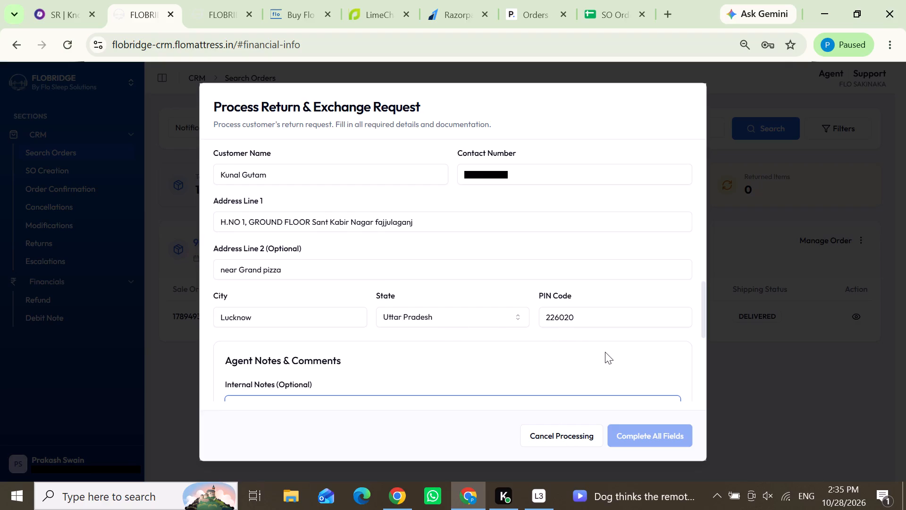
scroll(586, 361, "up", 2)
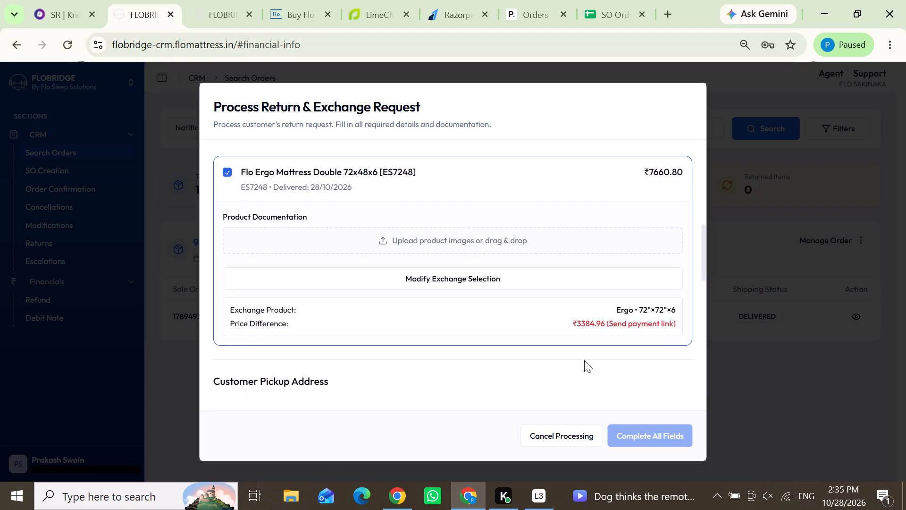
scroll(579, 353, "up", 1)
left_click(371, 314)
scroll(369, 372, "down", 4)
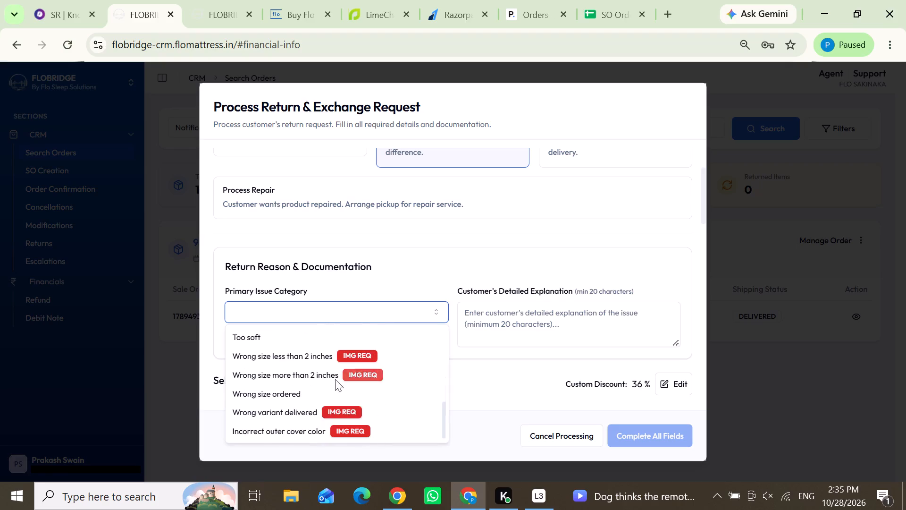
left_click(247, 394)
left_click(482, 317)
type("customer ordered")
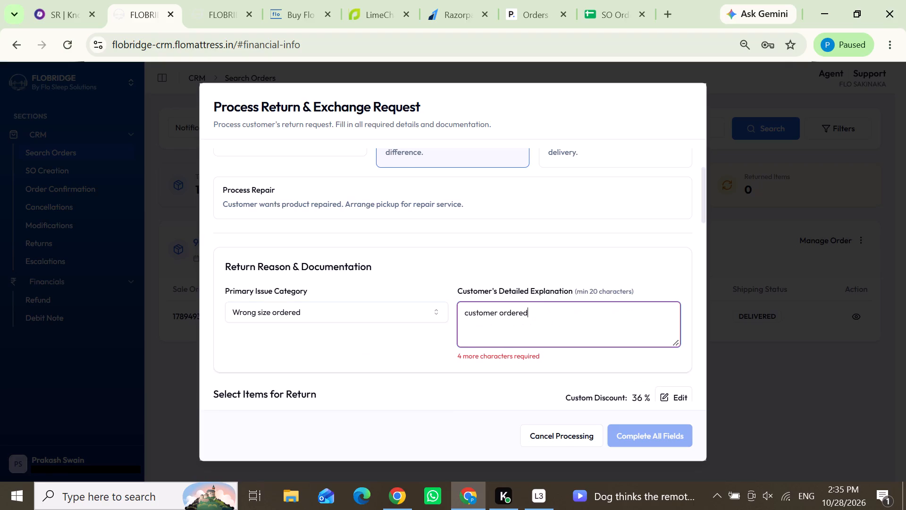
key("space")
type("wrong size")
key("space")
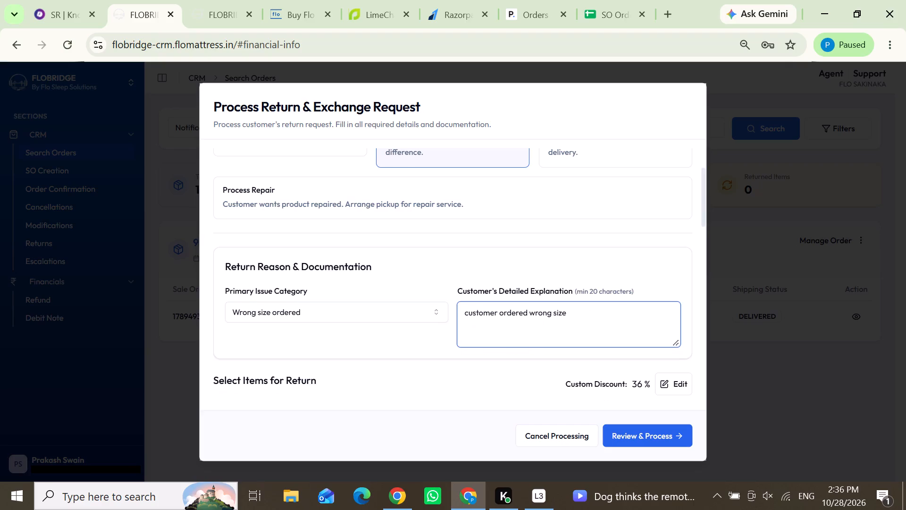
Append the customer's additional locality and market landmark to Address Line 2 of the pickup address.
scroll(492, 313, "down", 2)
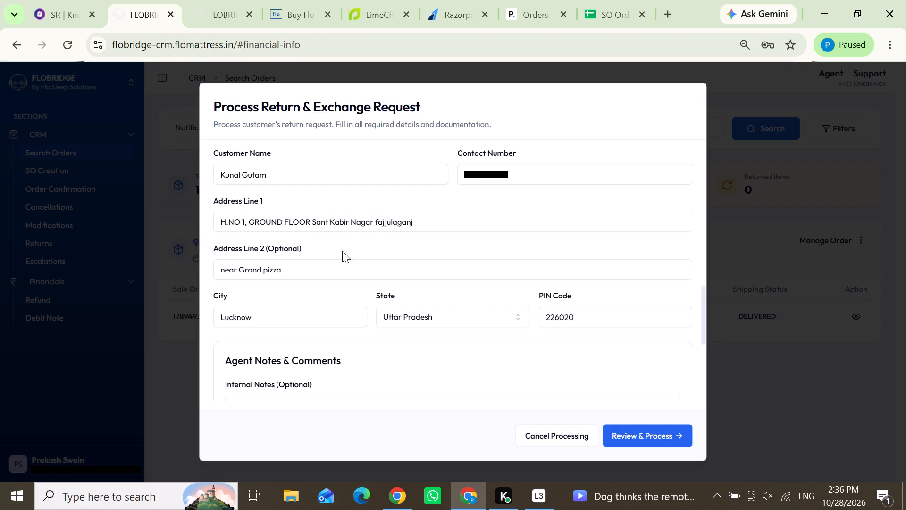
left_click(311, 265)
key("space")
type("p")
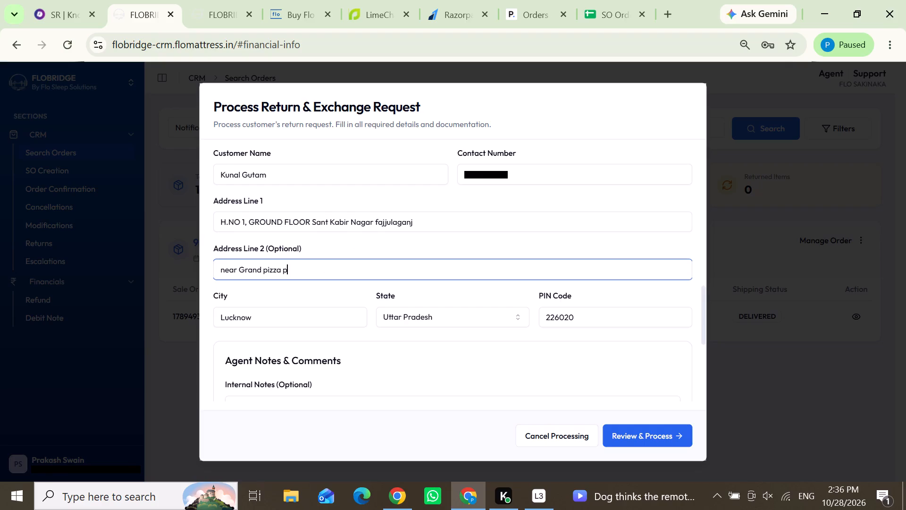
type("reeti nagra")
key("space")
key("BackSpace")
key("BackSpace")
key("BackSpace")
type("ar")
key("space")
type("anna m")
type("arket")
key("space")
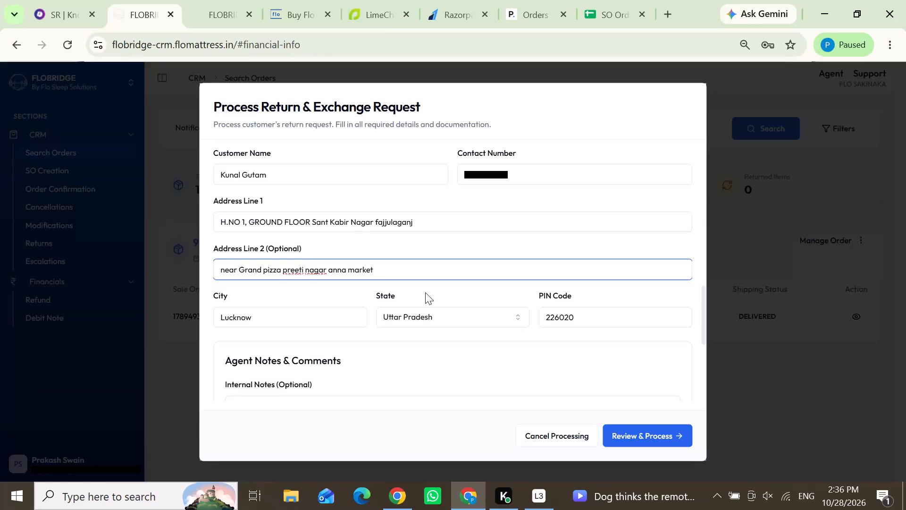
Submit the completed exchange request for review and processing.
scroll(637, 382, "up", 2)
scroll(637, 382, "down", 1)
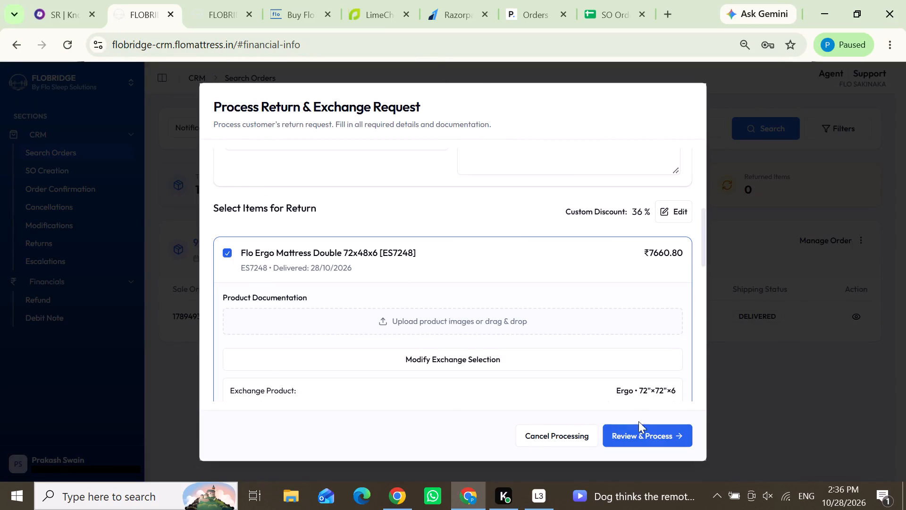
left_click(634, 434)
left_click(637, 433)
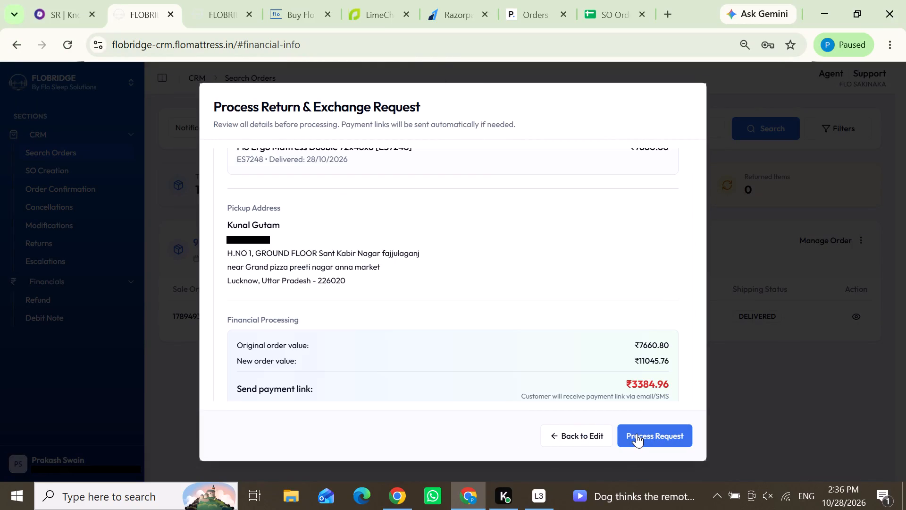
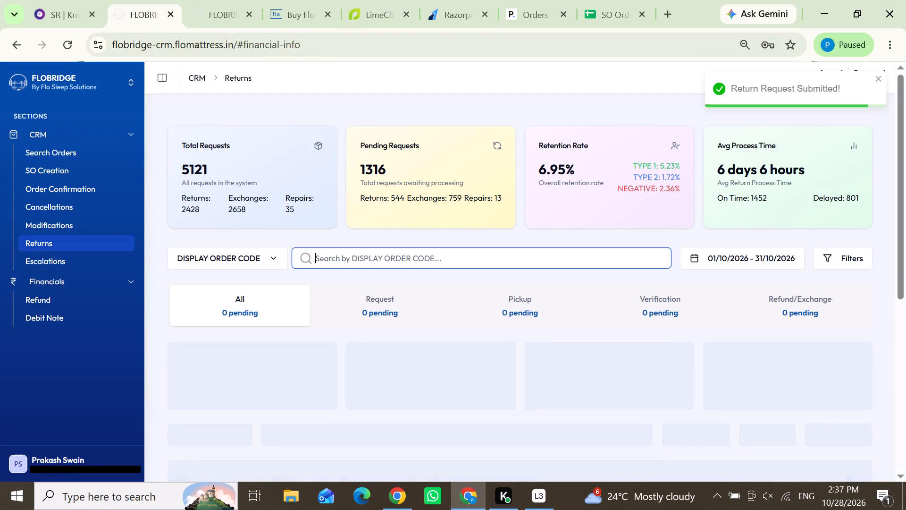
key("ctrl+v")
key("Return")
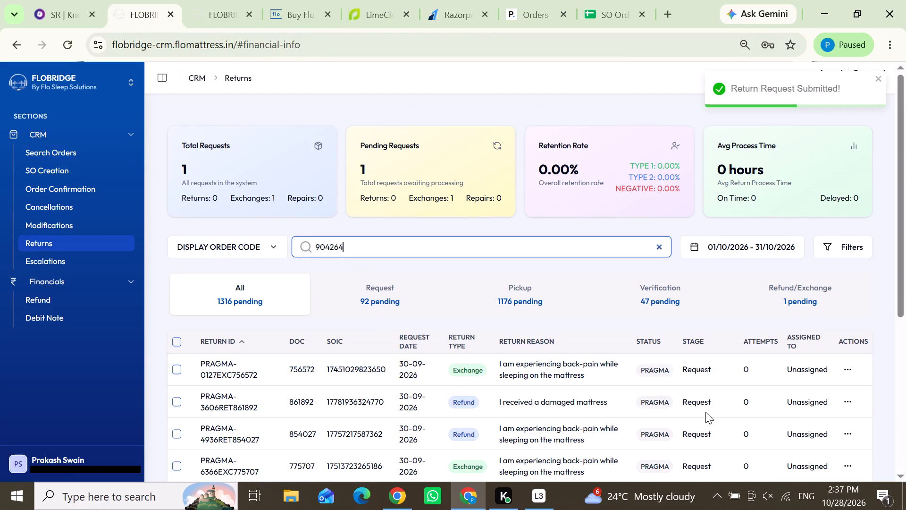
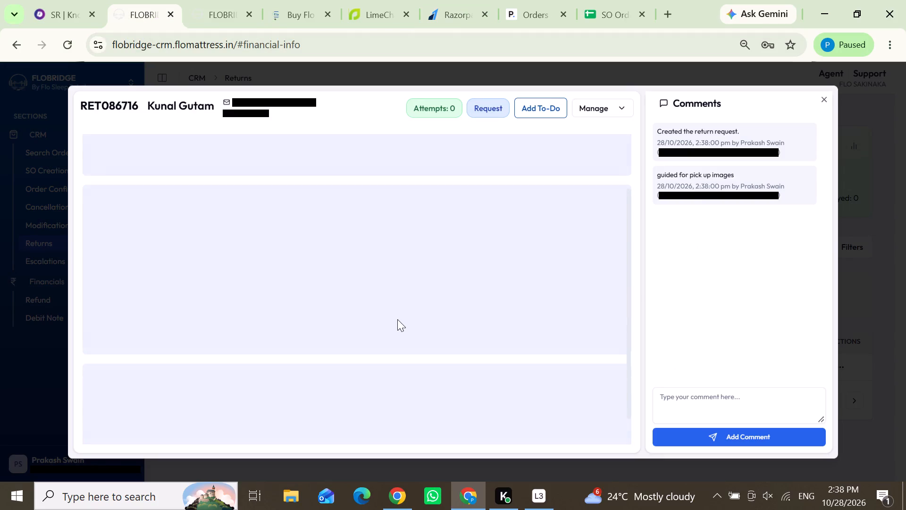
scroll(397, 319, "down", 3)
left_click(596, 390)
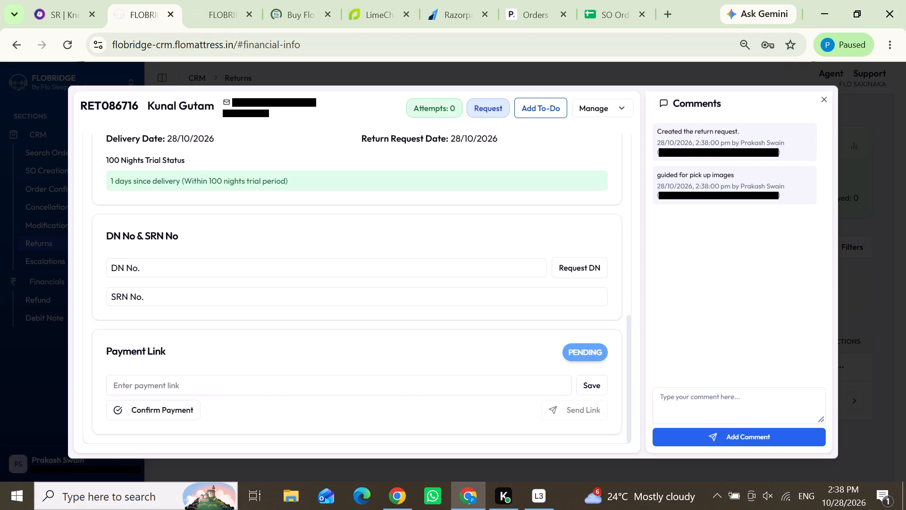
left_click(447, 383)
key("ctrl+v")
left_click(586, 389)
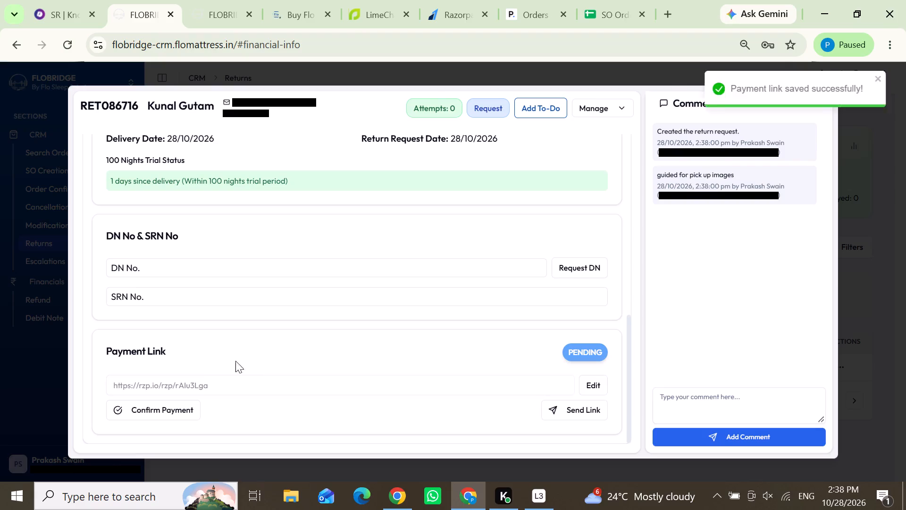
scroll(206, 353, "up", 1)
left_click(124, 355)
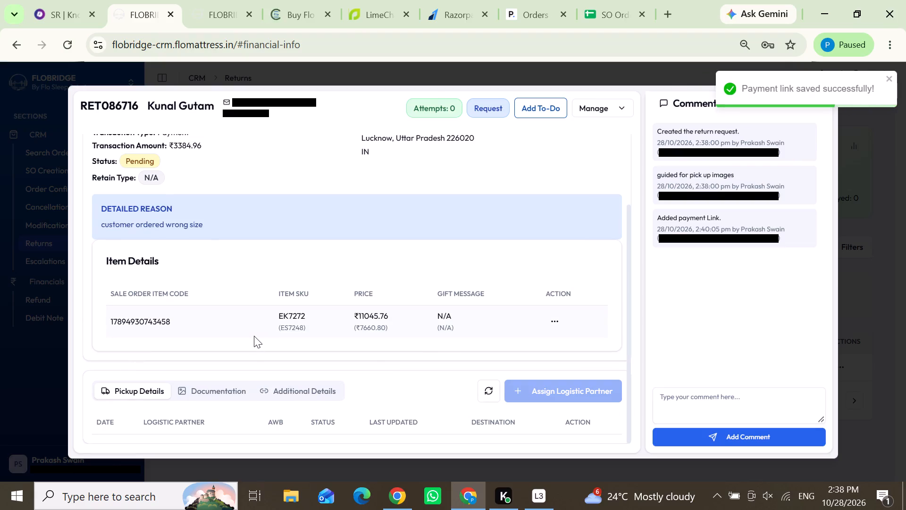
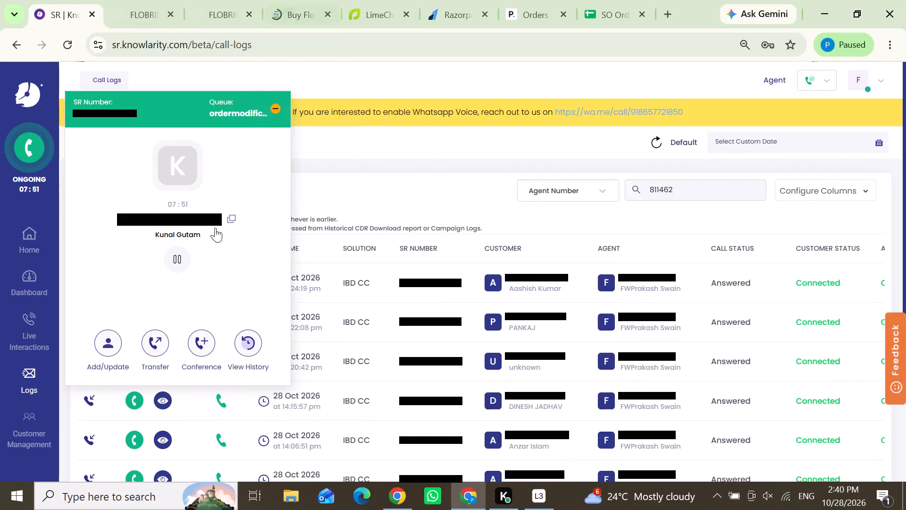
left_click(137, 4)
scroll(518, 281, "down", 4)
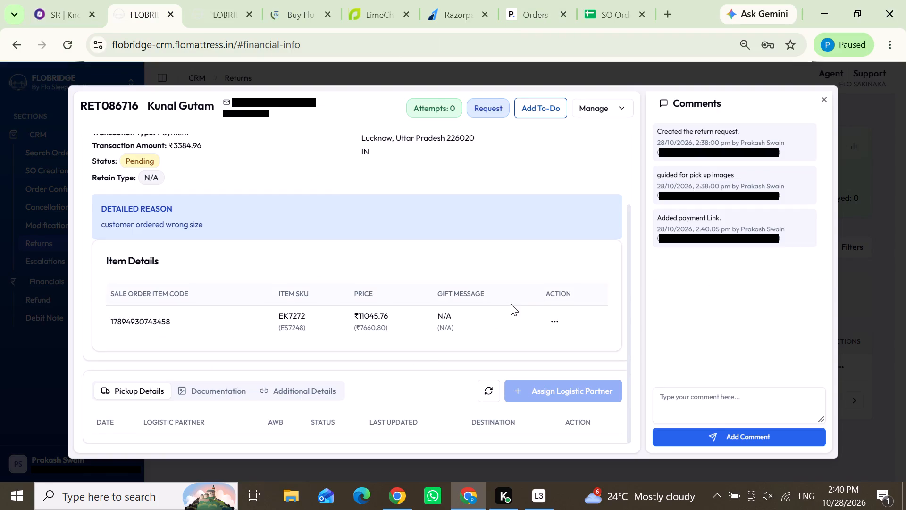
left_click(618, 104)
left_click(448, 180)
scroll(512, 195, "up", 3)
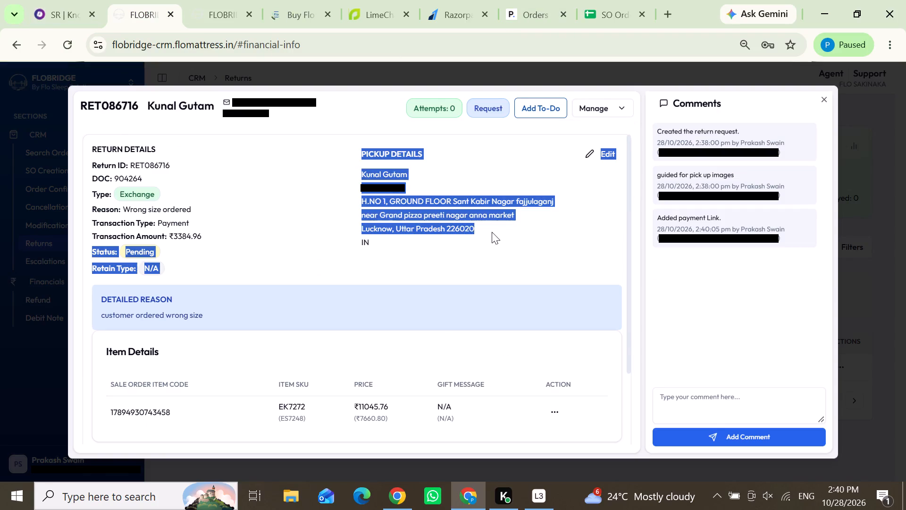
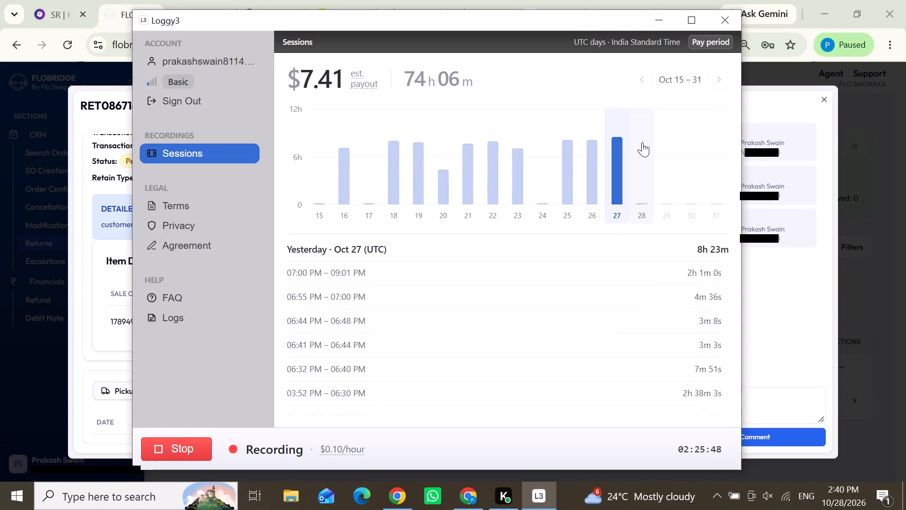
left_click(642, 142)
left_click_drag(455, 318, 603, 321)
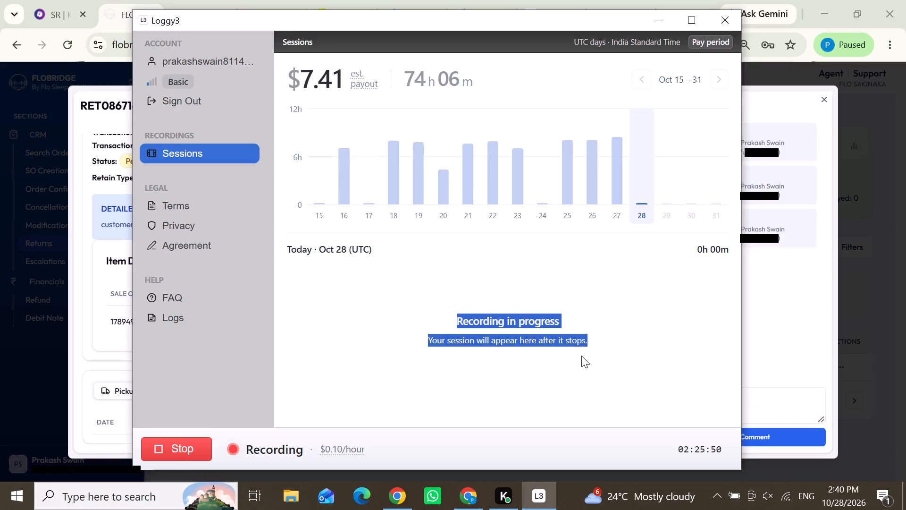
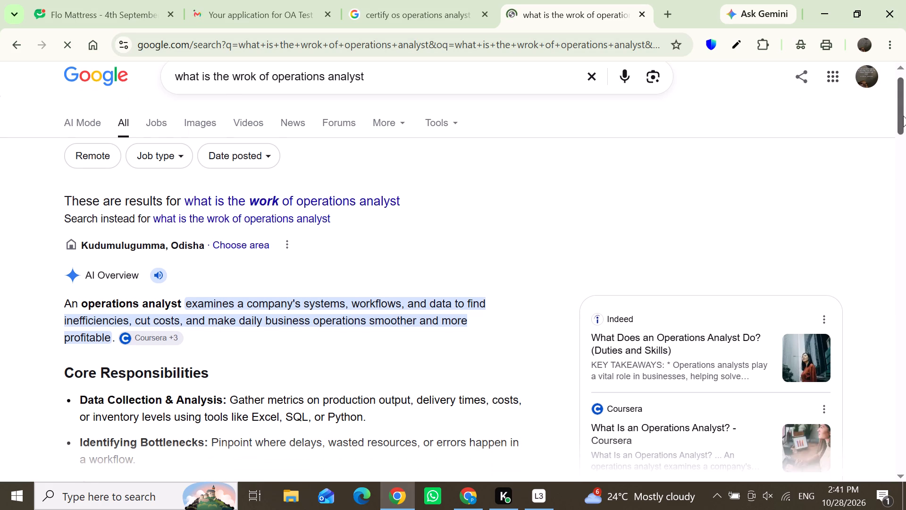
Read the search overview of an operations analyst's core responsibilities and key skills.
left_click_drag(903, 116, 900, 134)
left_click(317, 358)
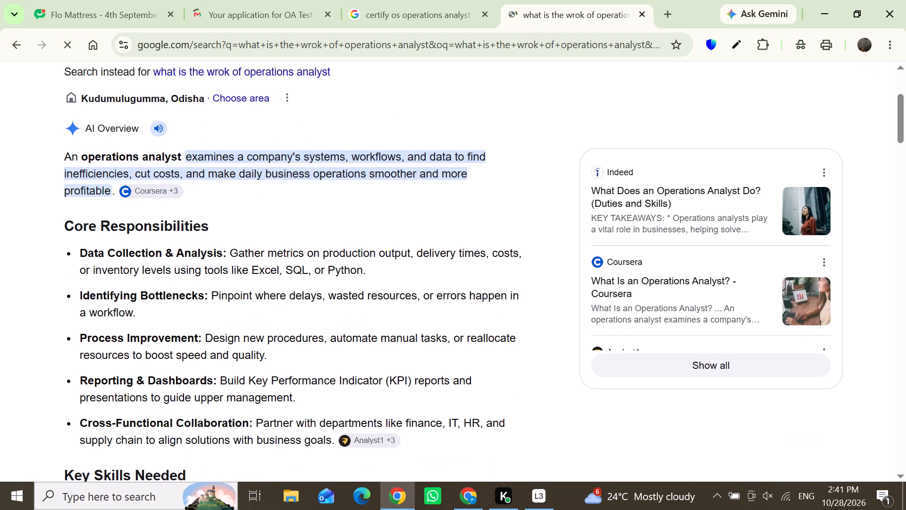
scroll(394, 344, "down", 1)
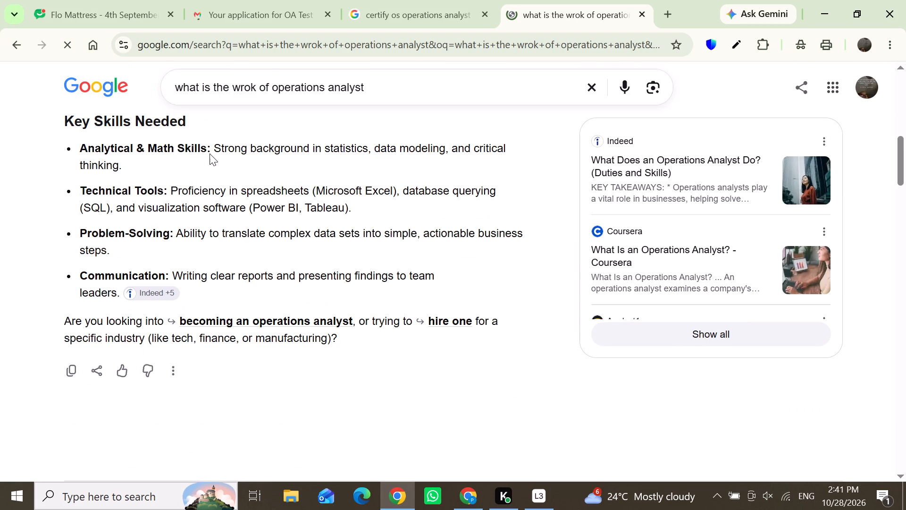
scroll(430, 244, "up", 2)
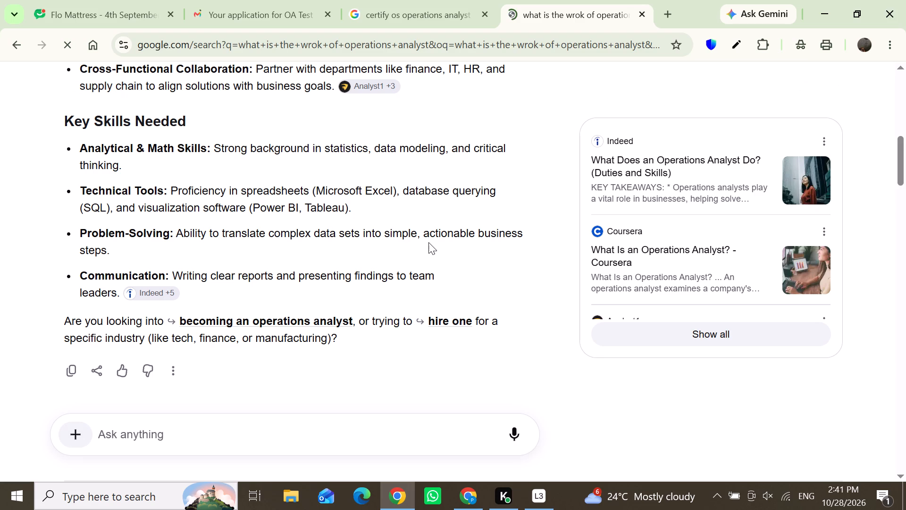
Return to the CertifyOS operations analyst assessment search and open the LinkedIn hiring post from its results.
left_click(407, 14)
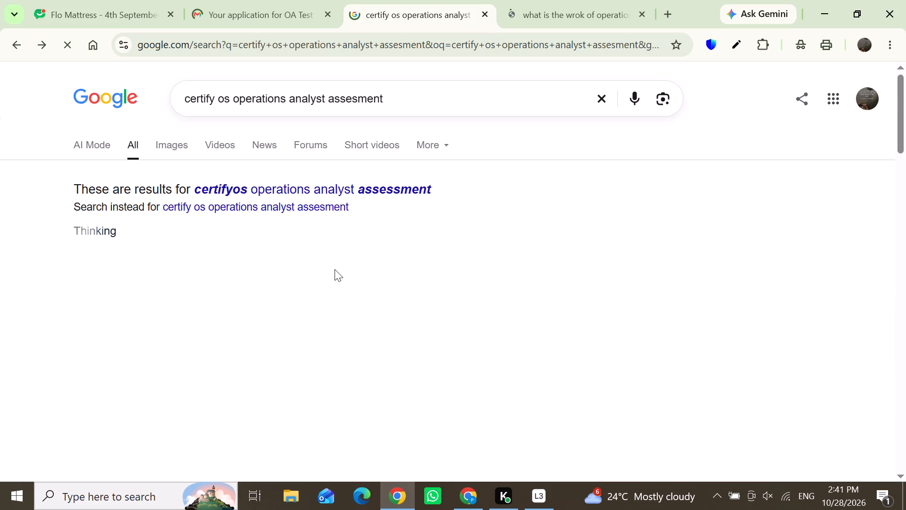
left_click(210, 296)
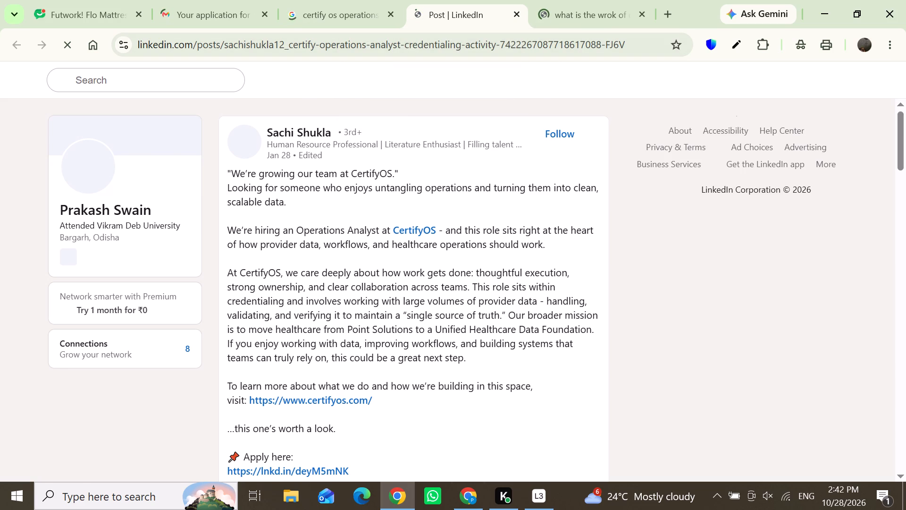
left_click(453, 494)
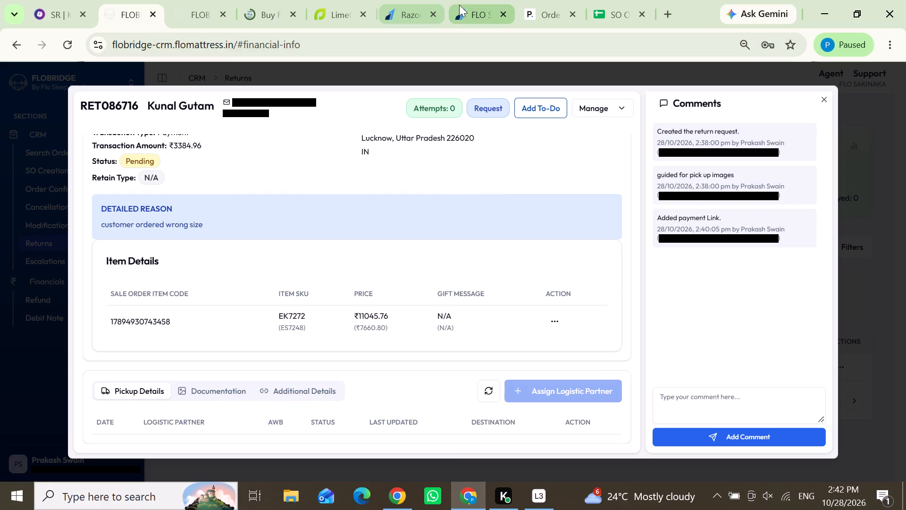
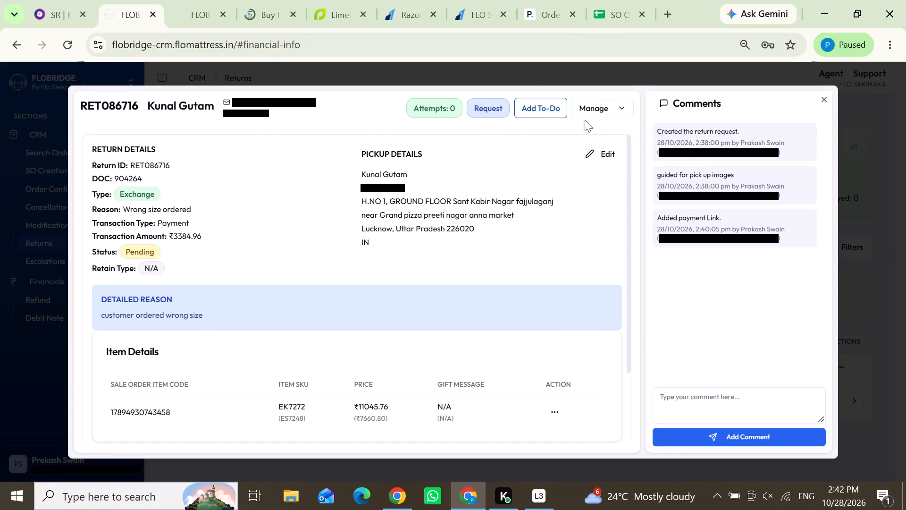
left_click(618, 111)
left_click(476, 220)
left_click_drag(626, 244, 629, 363)
scroll(374, 287, "up", 2)
scroll(369, 284, "down", 2)
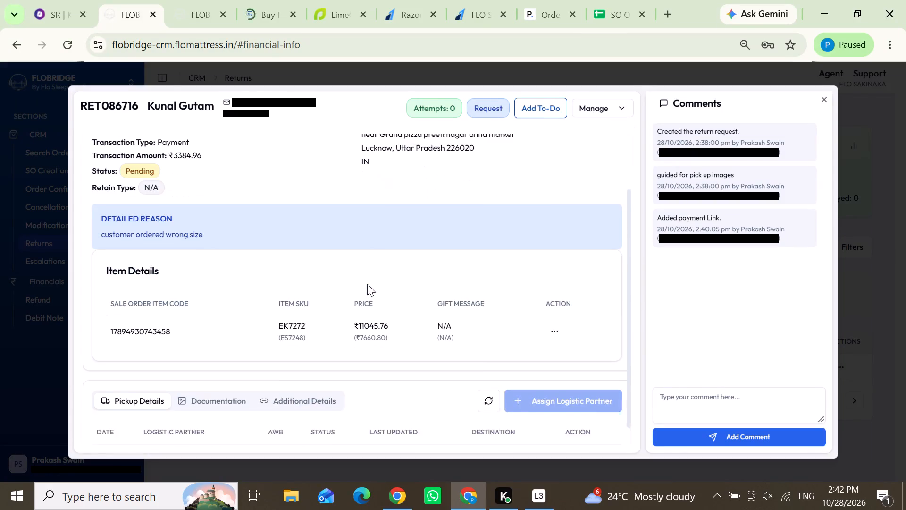
scroll(367, 284, "down", 1)
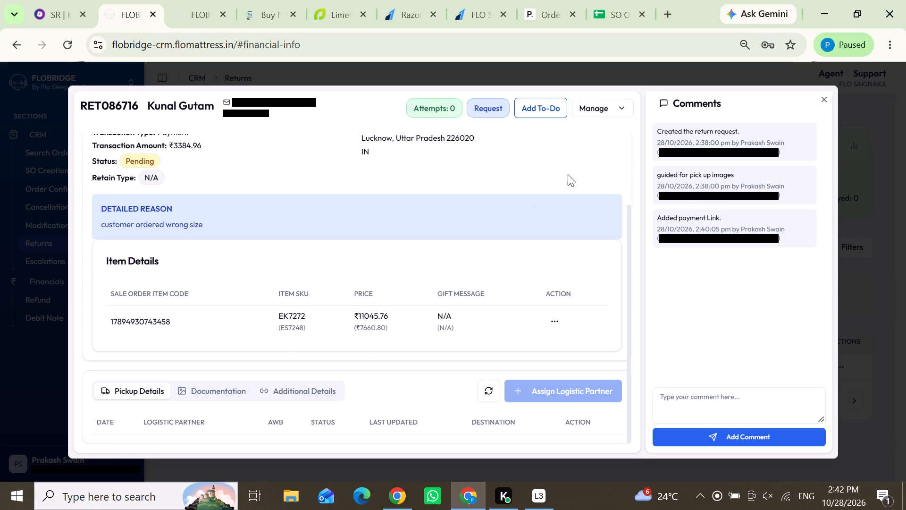
left_click(601, 109)
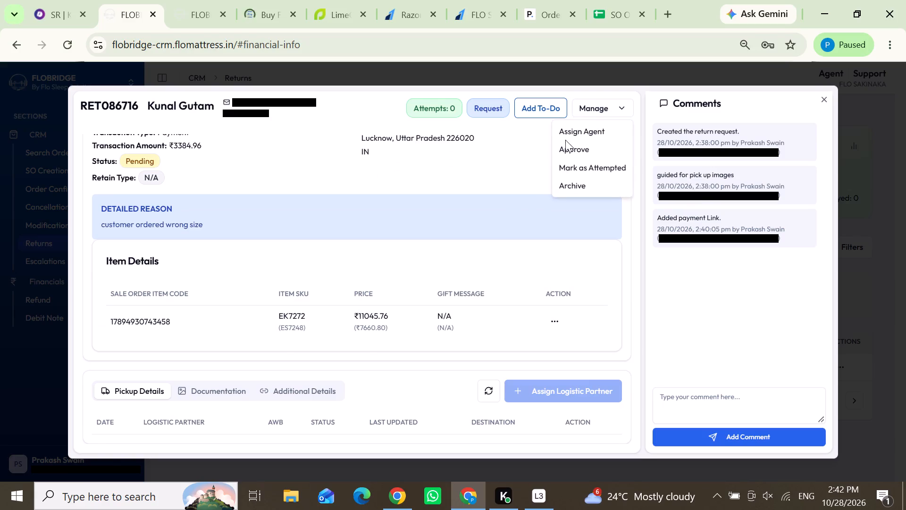
left_click(558, 145)
scroll(335, 234, "down", 2)
left_click(559, 387)
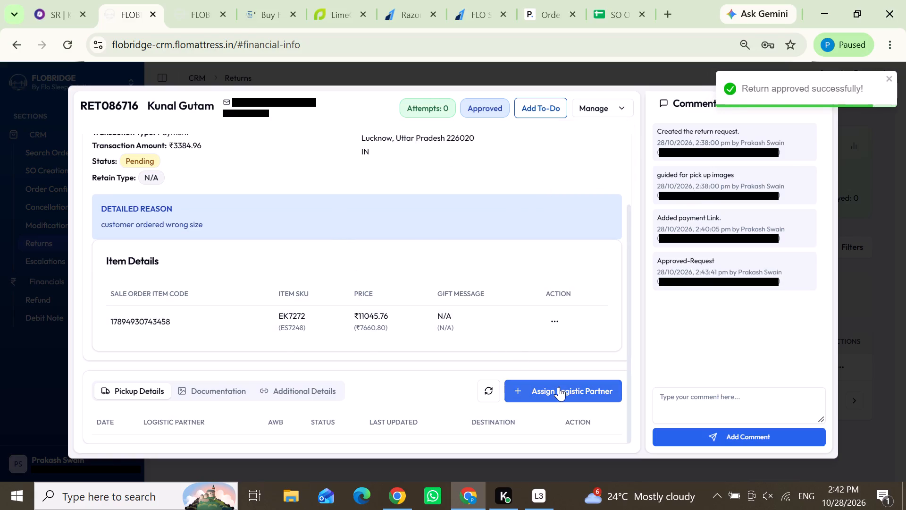
left_click(403, 331)
left_click(354, 394)
left_click(548, 369)
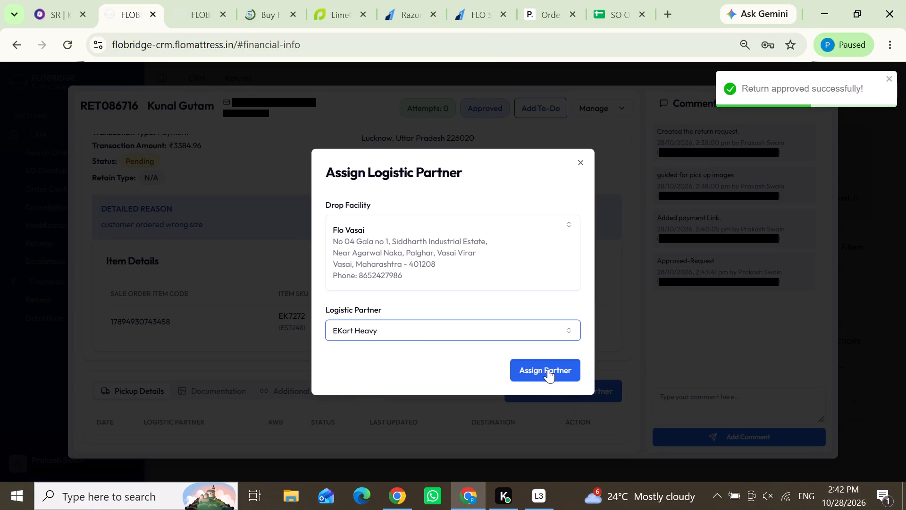
scroll(324, 269, "down", 4)
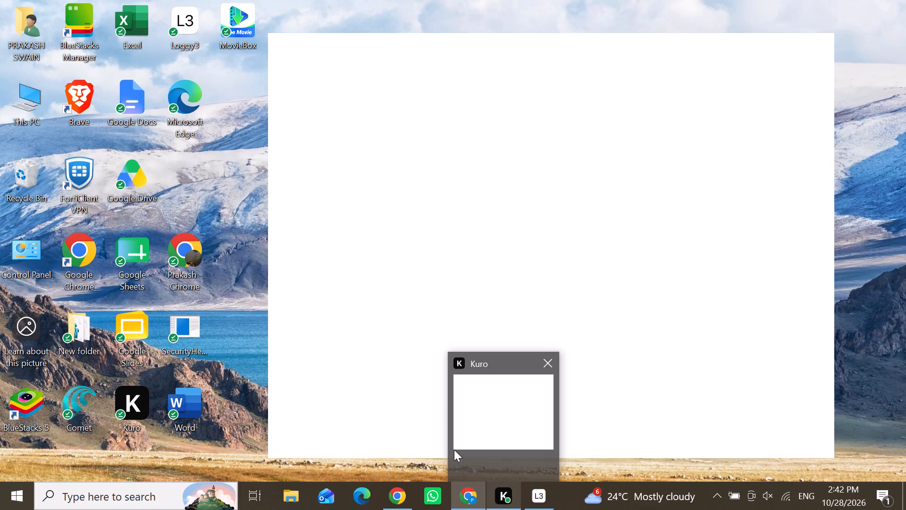
scroll(417, 214, "up", 2)
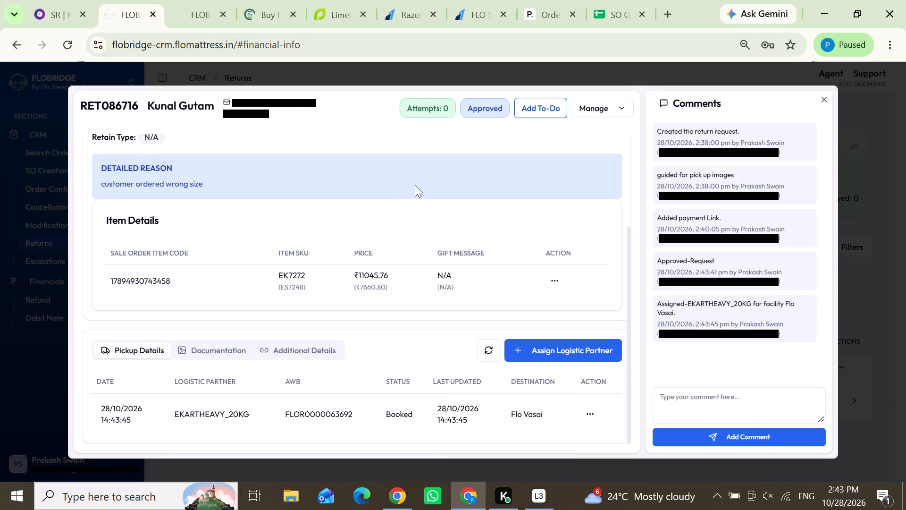
scroll(402, 204, "down", 3)
scroll(421, 286, "down", 1)
Close the FLO S… page that sits between the Razorpay and Orders pages.
left_click(500, 12)
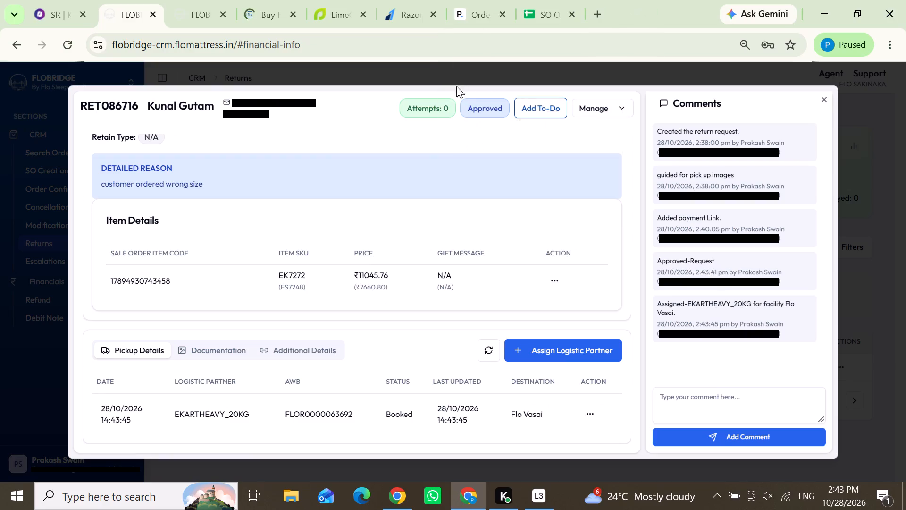
Switch to the LinkedIn post and read the CertifyOS Operations Analyst opening and its applicants' comments.
left_click(393, 492)
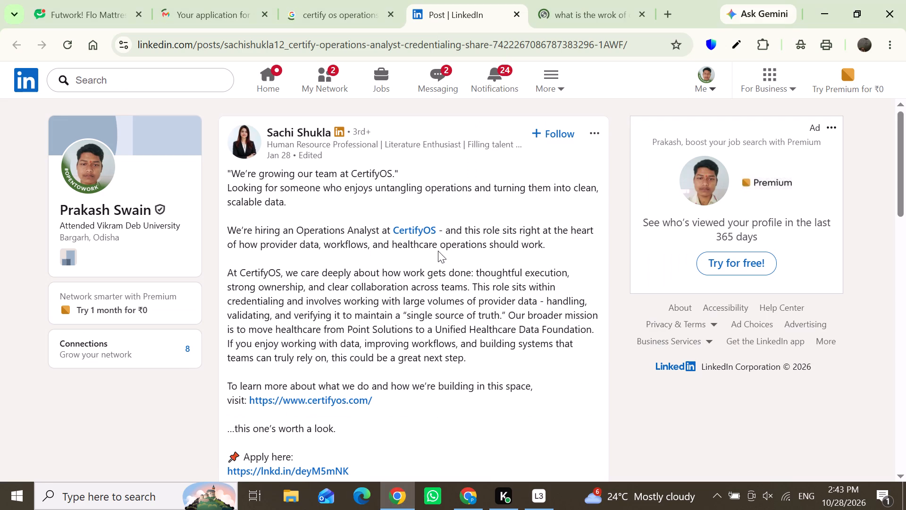
left_click_drag(905, 174, 892, 223)
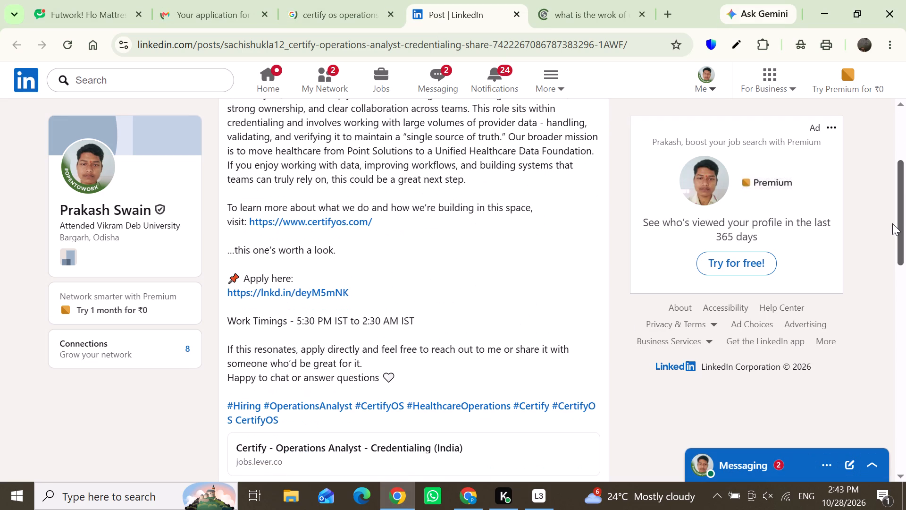
left_click_drag(892, 223, 890, 230)
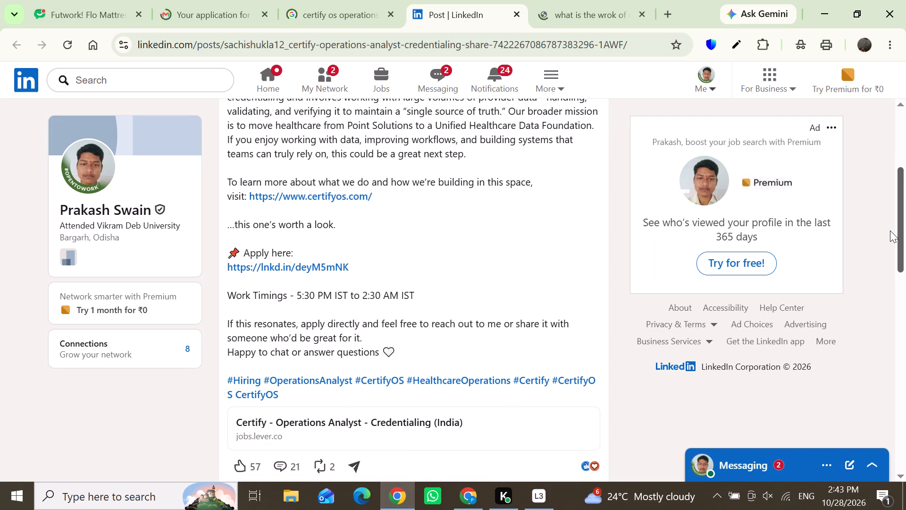
left_click_drag(890, 230, 889, 237)
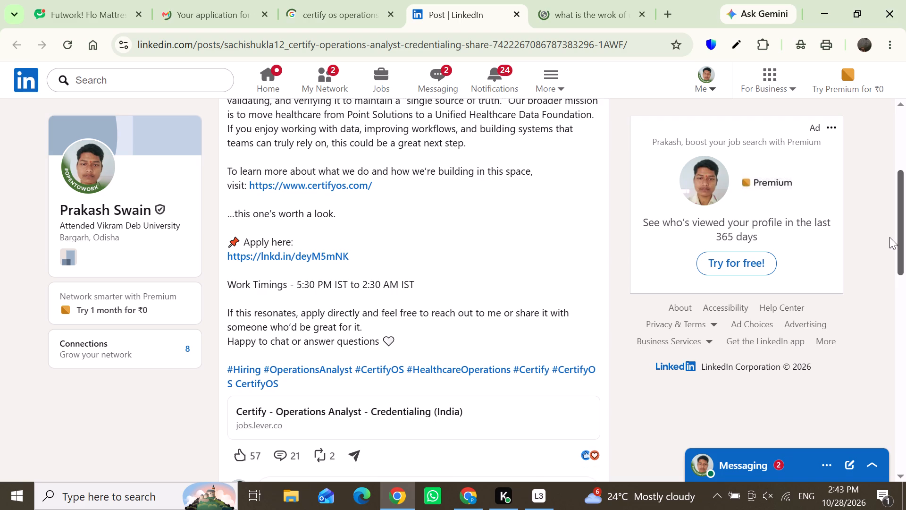
left_click_drag(889, 237, 888, 246)
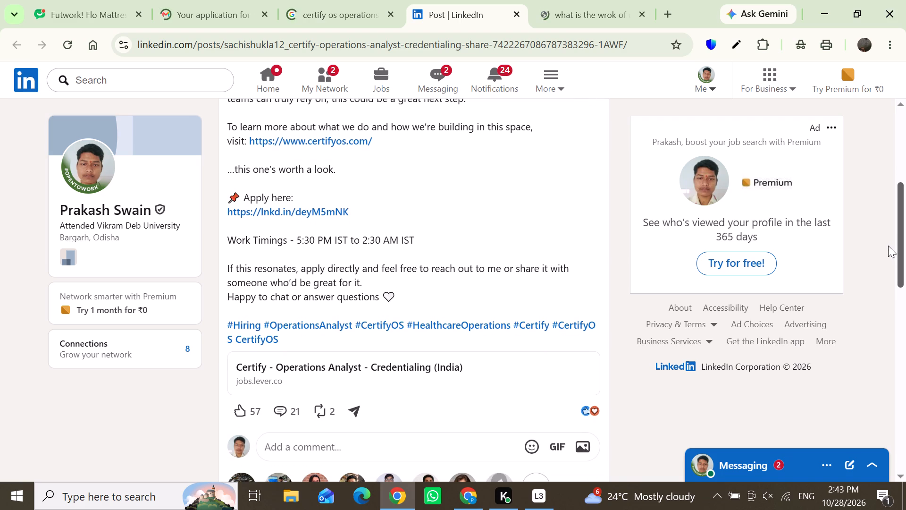
left_click_drag(888, 246, 884, 300)
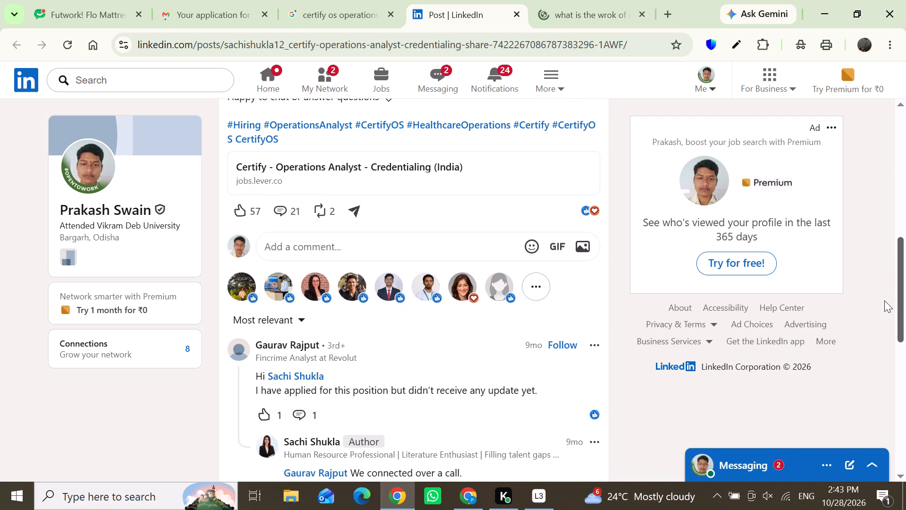
left_click_drag(884, 300, 882, 312)
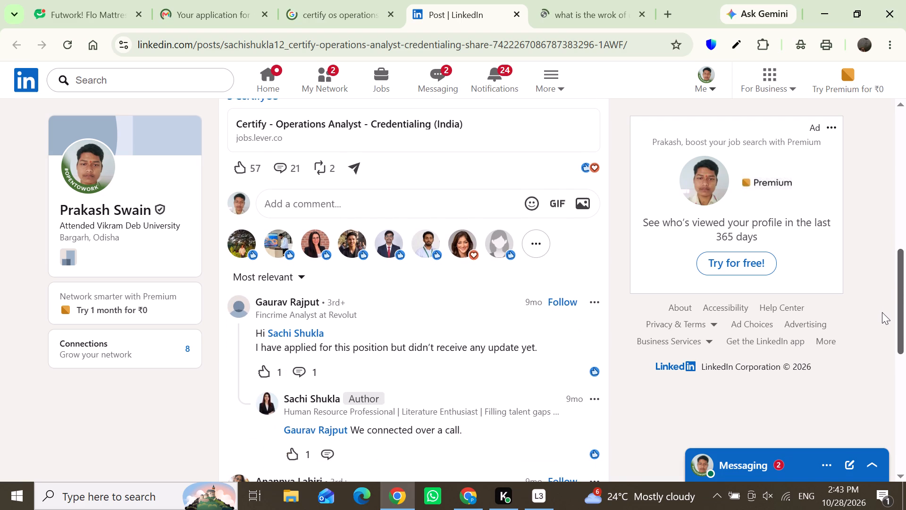
left_click_drag(882, 312, 881, 323)
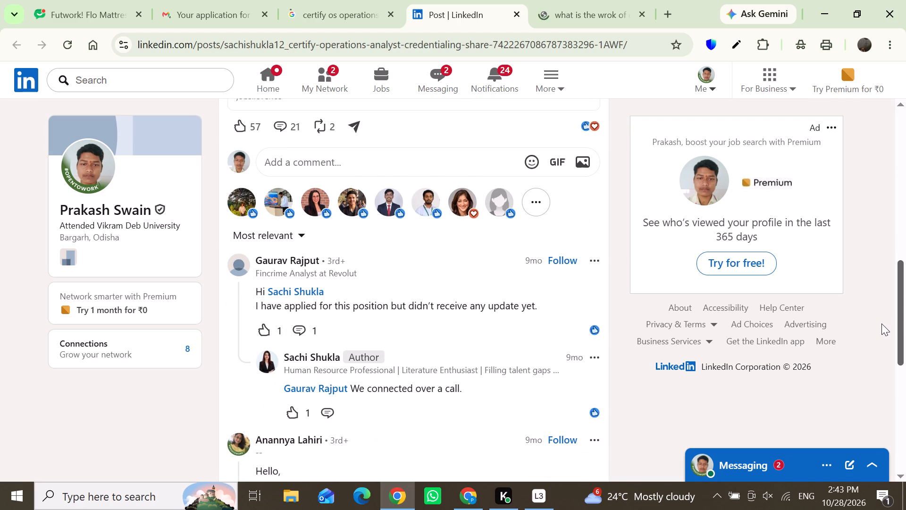
left_click_drag(881, 323, 880, 326)
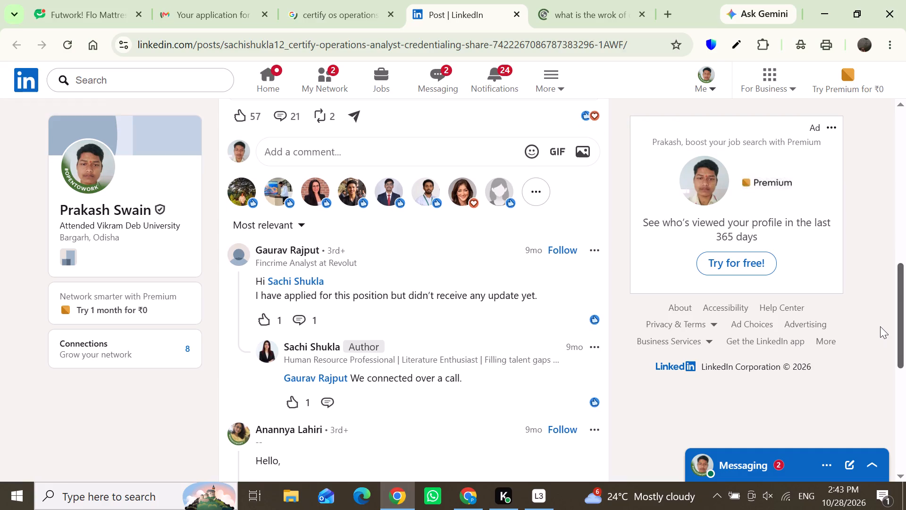
left_click_drag(880, 326, 879, 379)
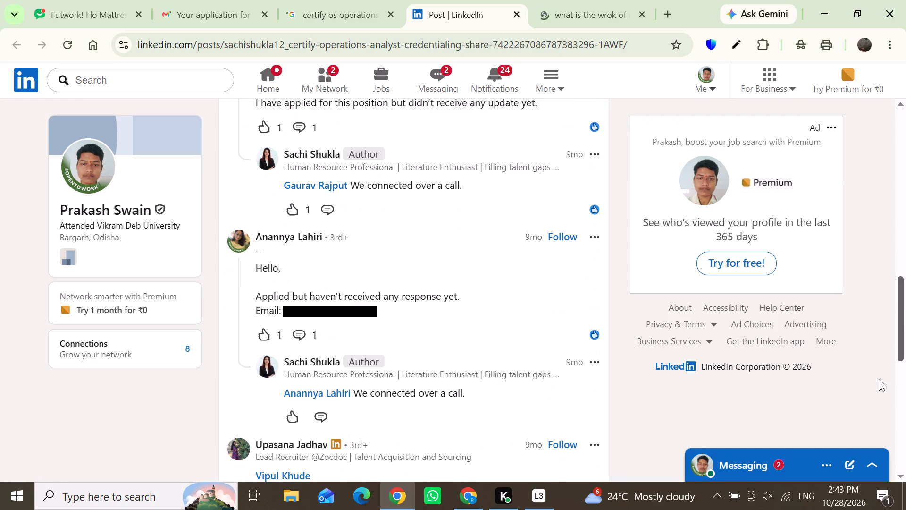
left_click_drag(879, 379, 878, 397)
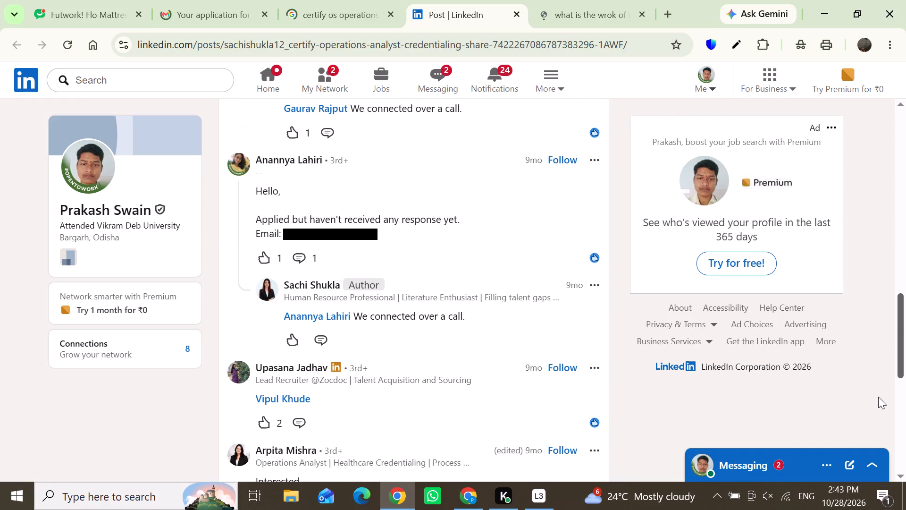
left_click_drag(878, 397, 878, 416)
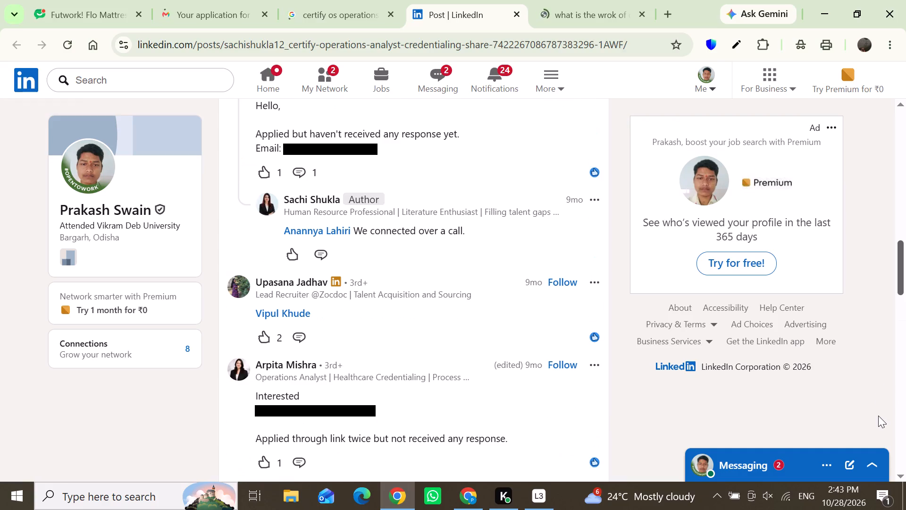
left_click_drag(878, 416, 877, 419)
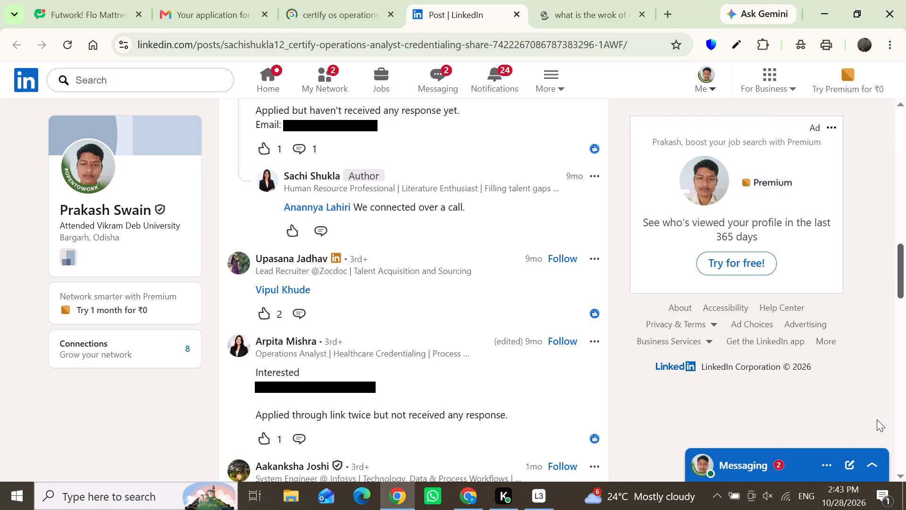
left_click_drag(877, 419, 877, 420)
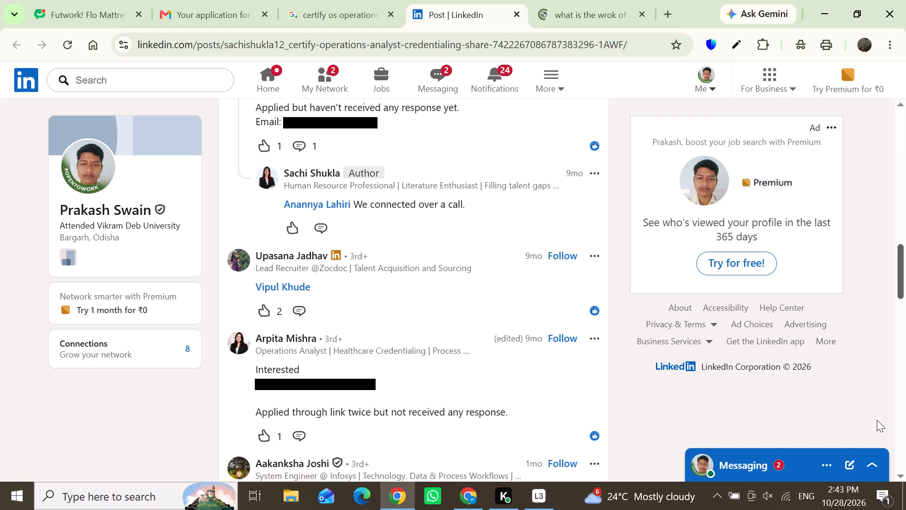
left_click_drag(877, 420, 876, 423)
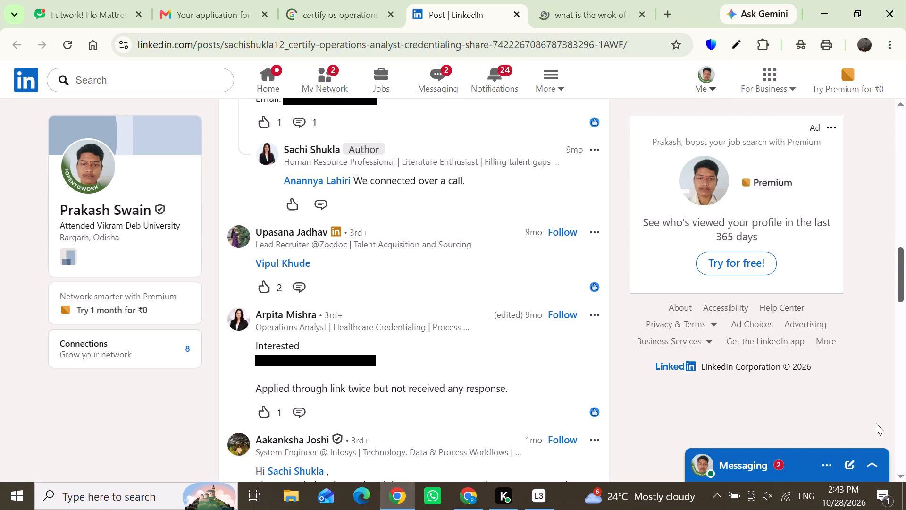
left_click_drag(876, 423, 875, 425)
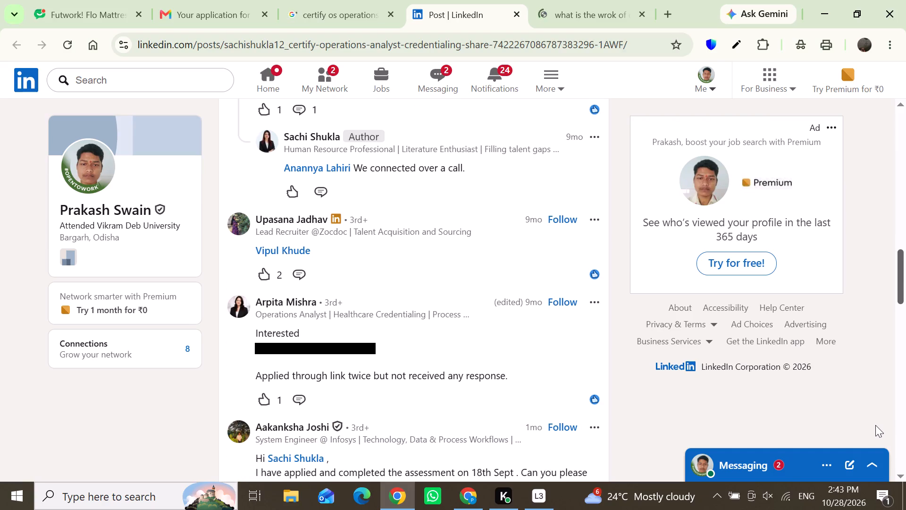
left_click_drag(875, 425, 873, 415)
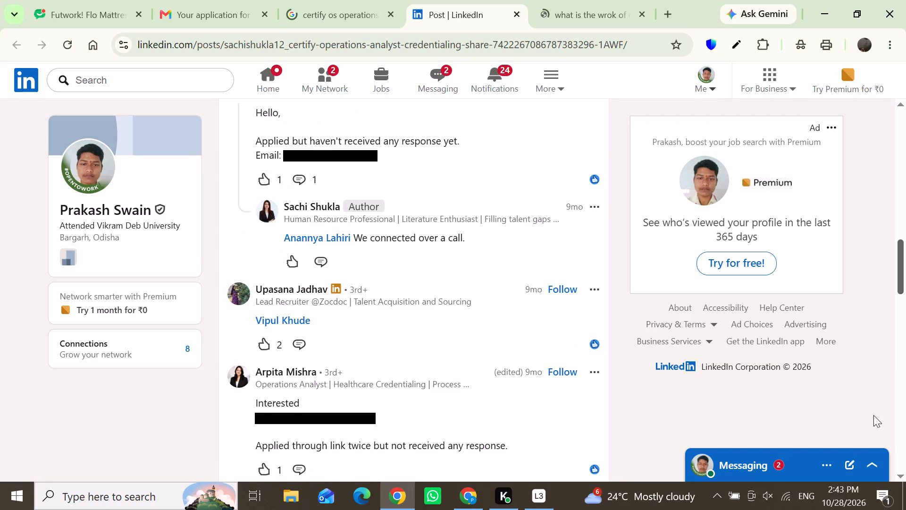
left_click_drag(873, 415, 873, 415)
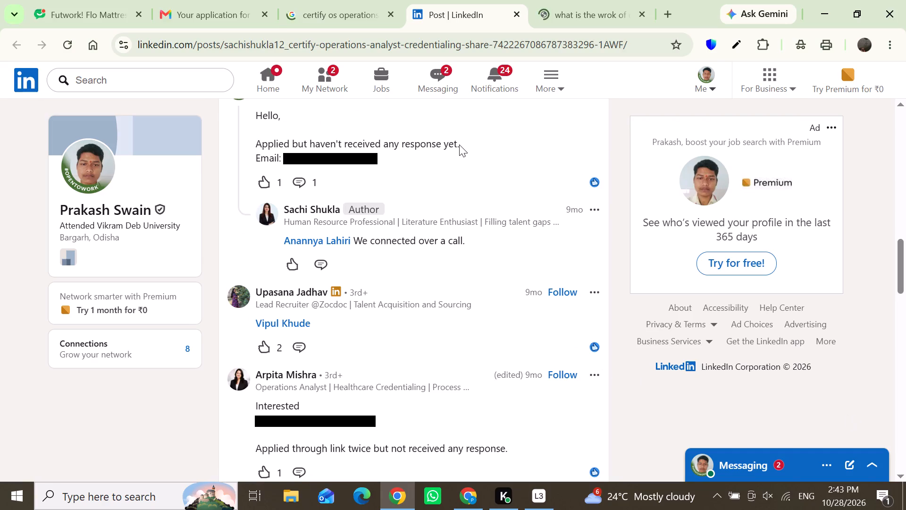
Return to the work browser and copy the ongoing caller's phone number from the Knowlarity call window.
left_click(455, 508)
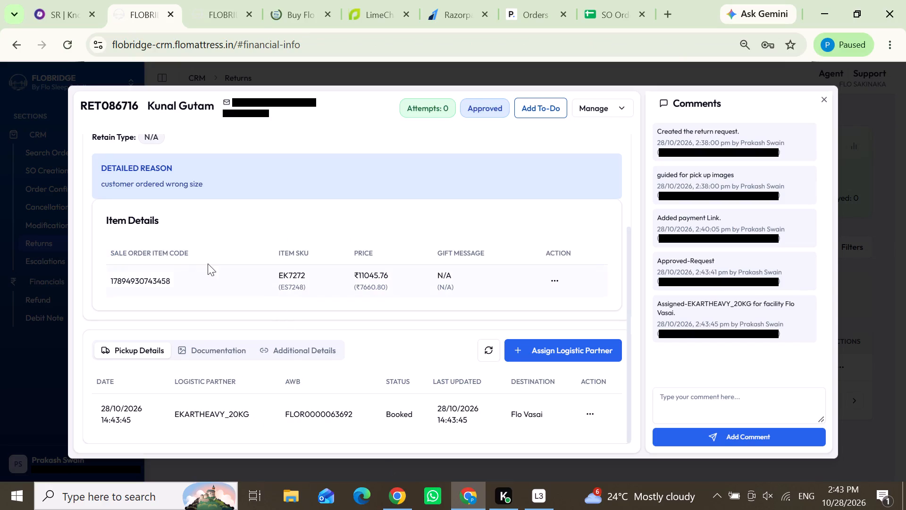
left_click(51, 0)
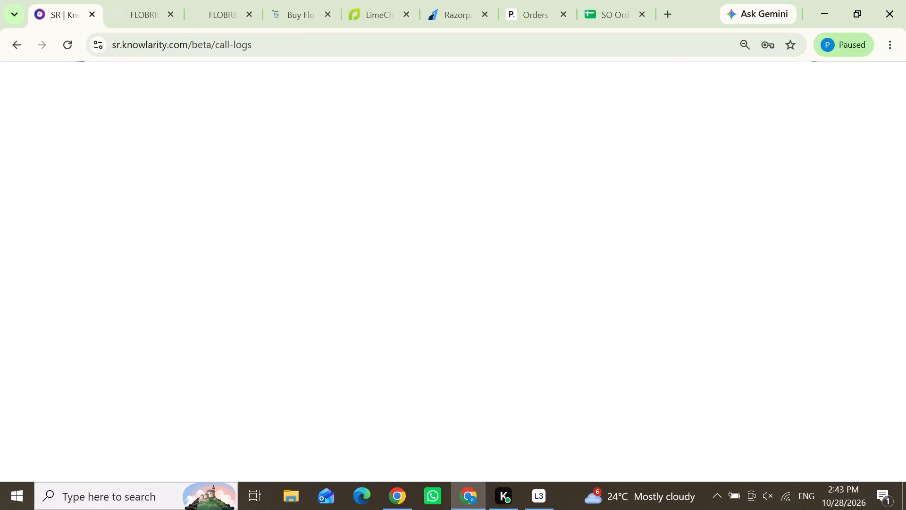
left_click(231, 216)
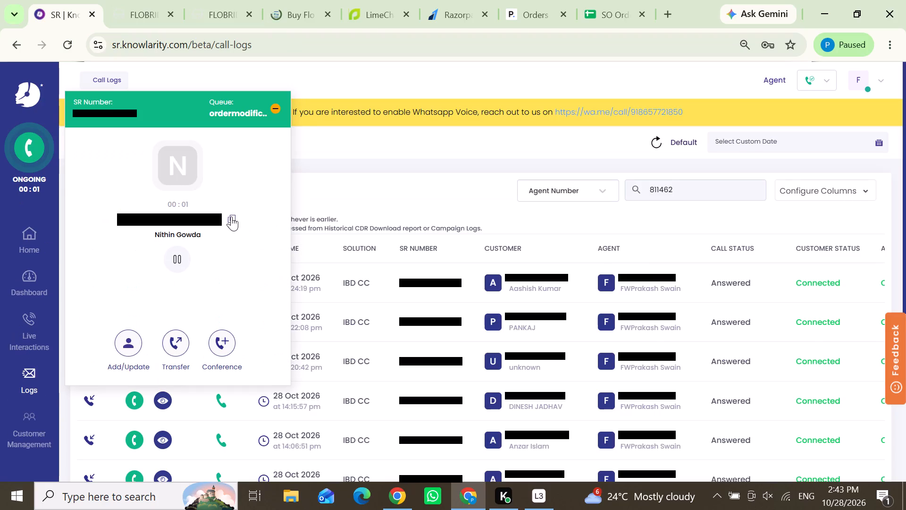
Leave the return request and search CRM orders by Notification Mobile using the copied caller number without its leading prefix.
left_click(140, 10)
left_click(30, 176)
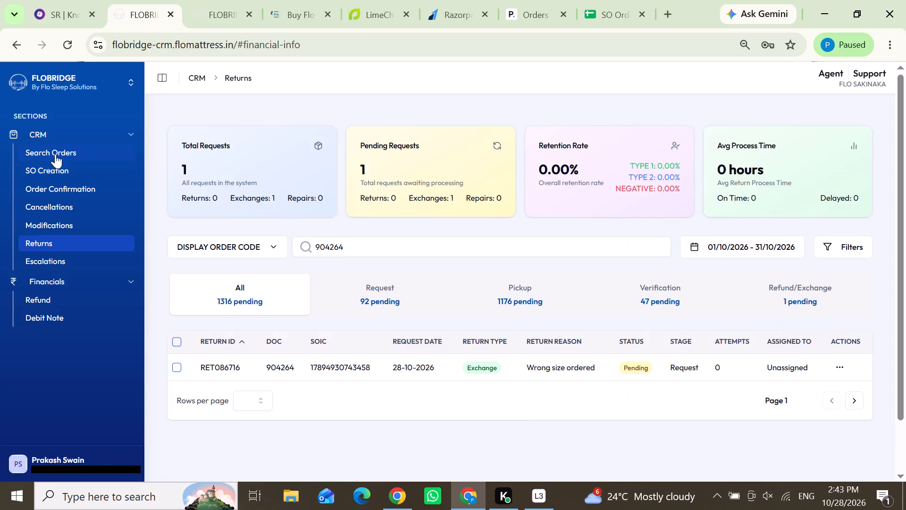
left_click(55, 154)
left_click(228, 120)
left_click(259, 165)
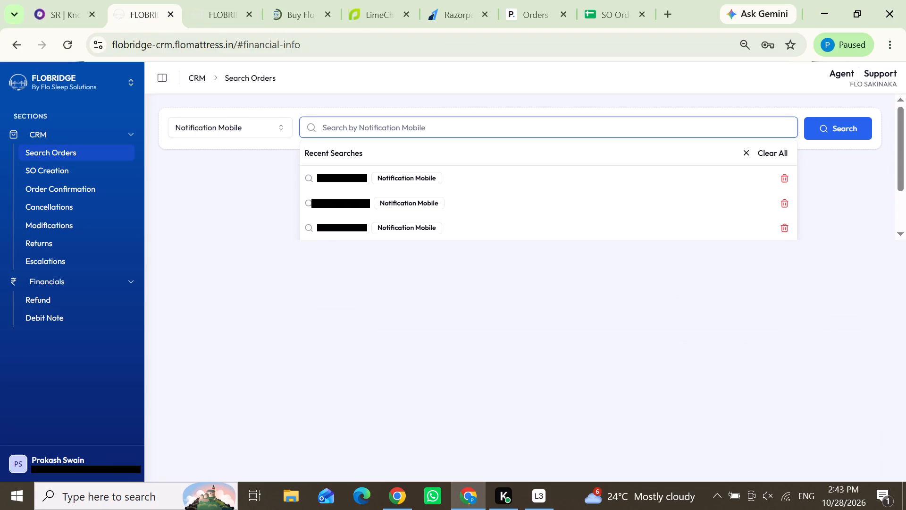
key("ctrl+v")
left_click_drag(334, 124, 318, 124)
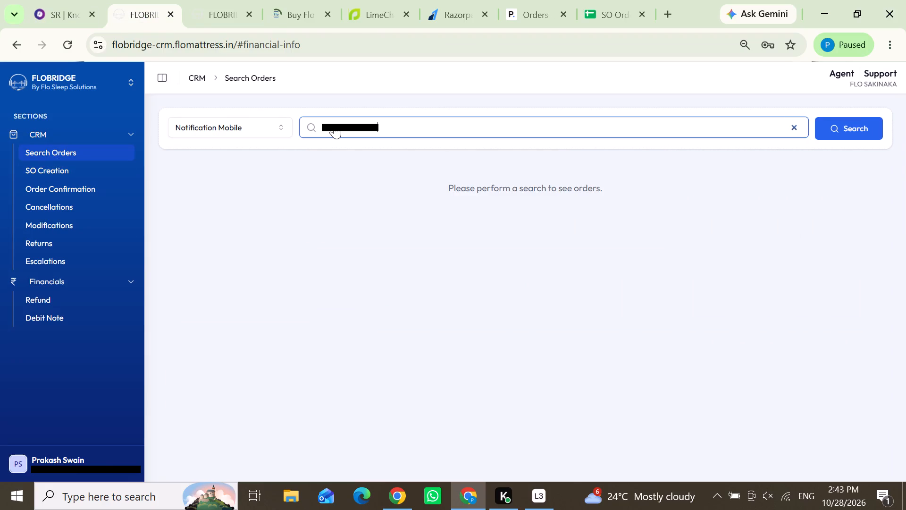
key("BackSpace")
left_click(844, 124)
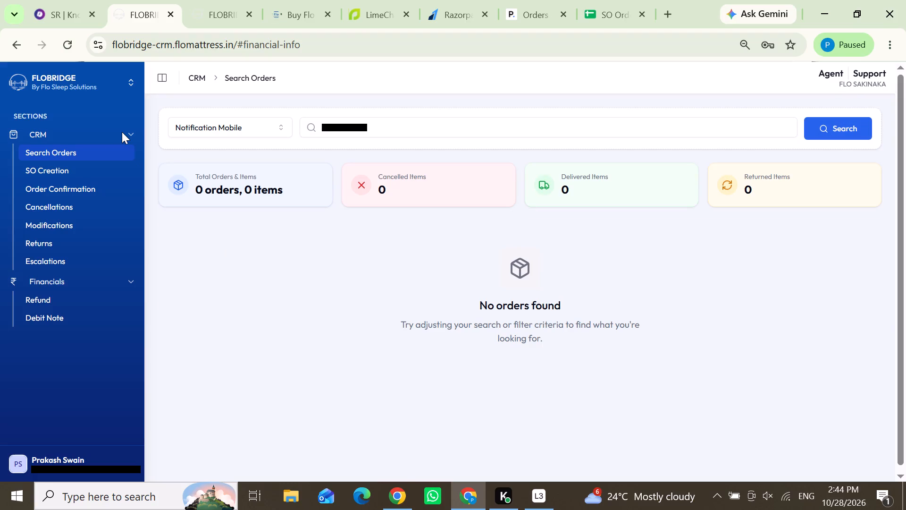
Open the ongoing caller's customer record in the Knowlarity call window, choose a call disposition and save the record.
left_click(59, 7)
left_click(127, 343)
scroll(183, 289, "down", 1)
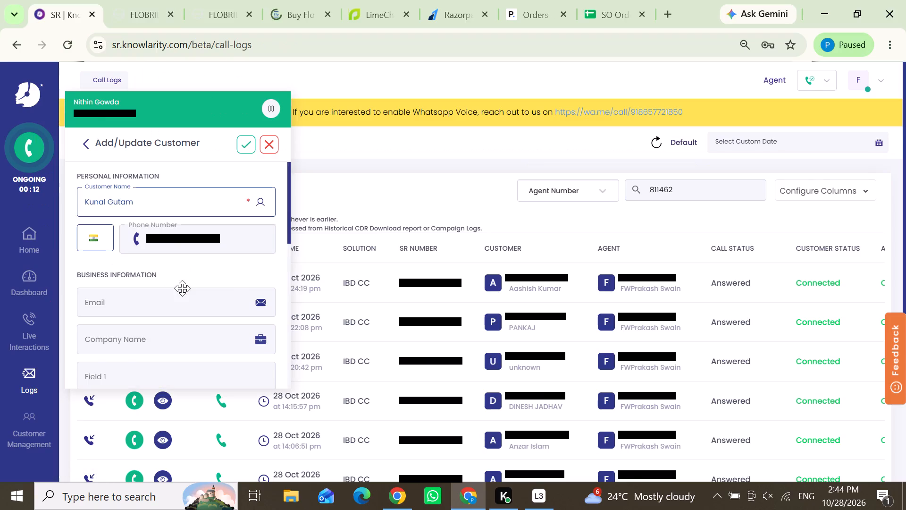
left_click(159, 296)
left_click_drag(164, 329, 159, 367)
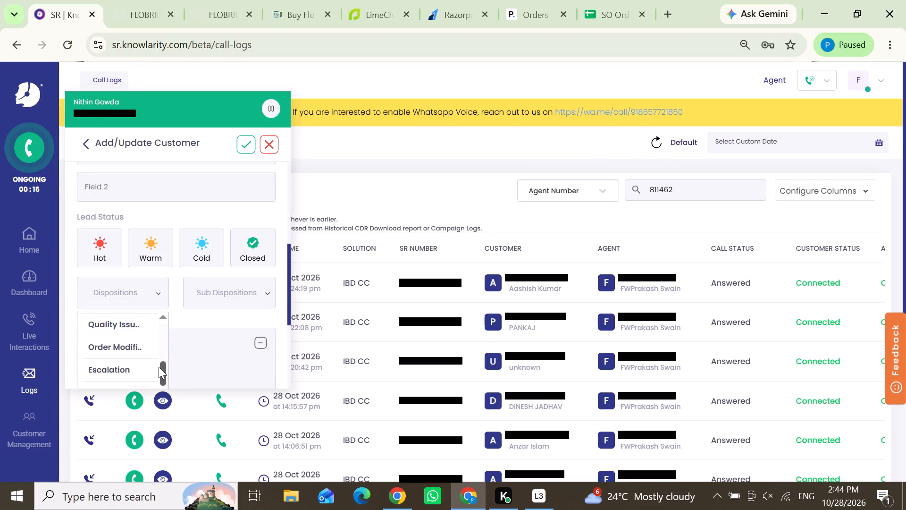
left_click_drag(159, 367, 159, 363)
left_click(137, 361)
left_click(246, 150)
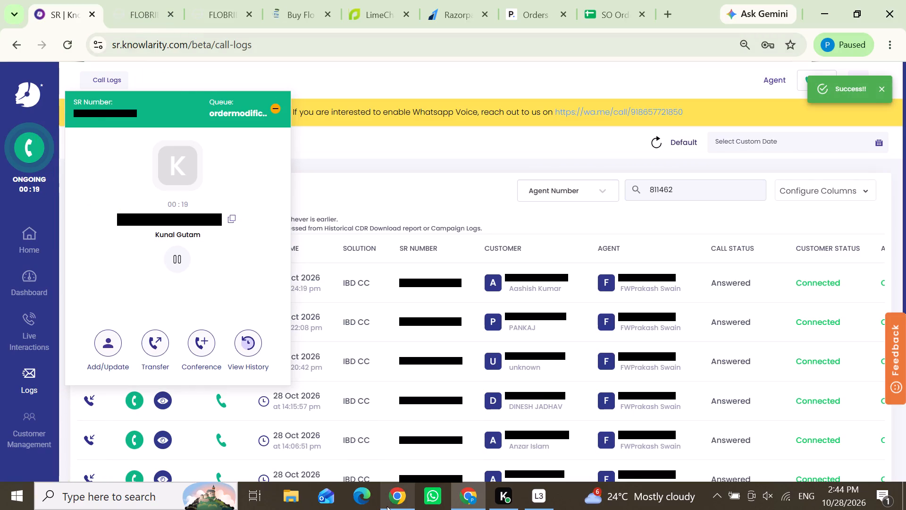
Switch to the LinkedIn post in the personal browser, open its certifyos.com link and skim the homepage's SharedCred sections.
left_click(387, 458)
scroll(418, 365, "up", 2)
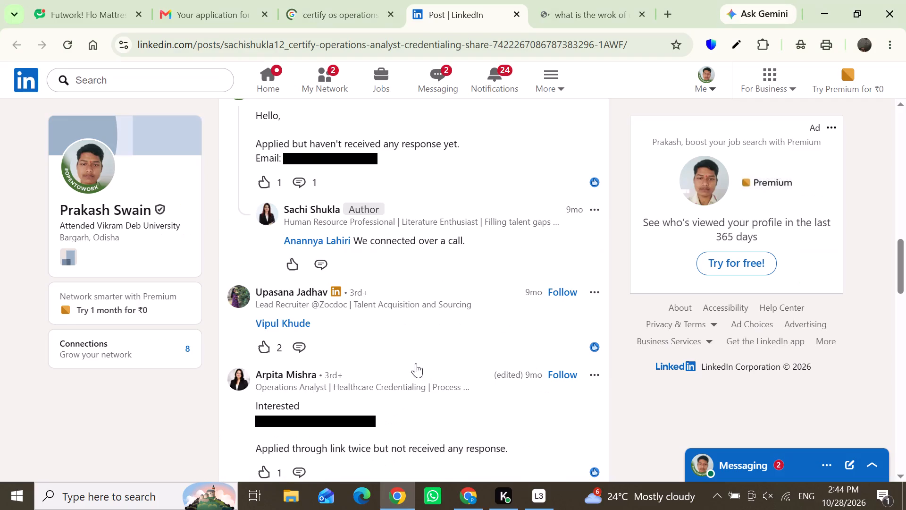
scroll(415, 362, "up", 1)
scroll(414, 361, "down", 1)
scroll(414, 361, "up", 1)
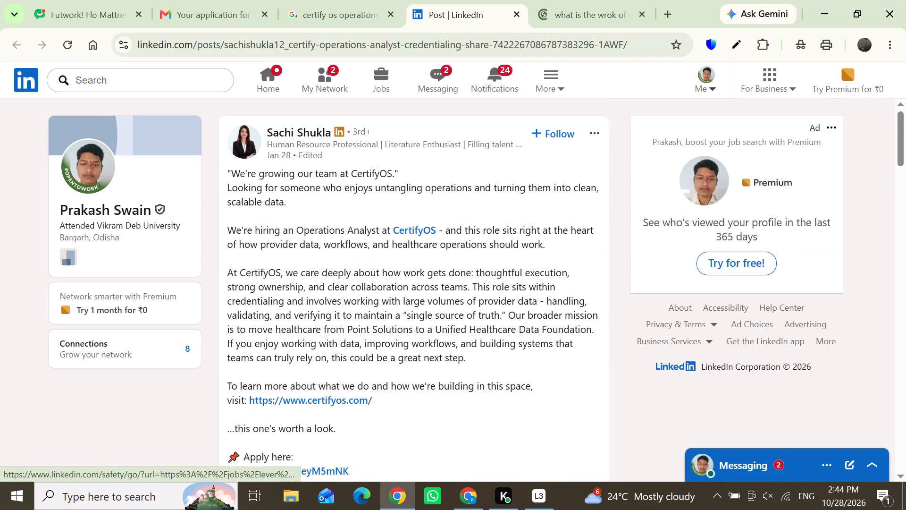
left_click(324, 399)
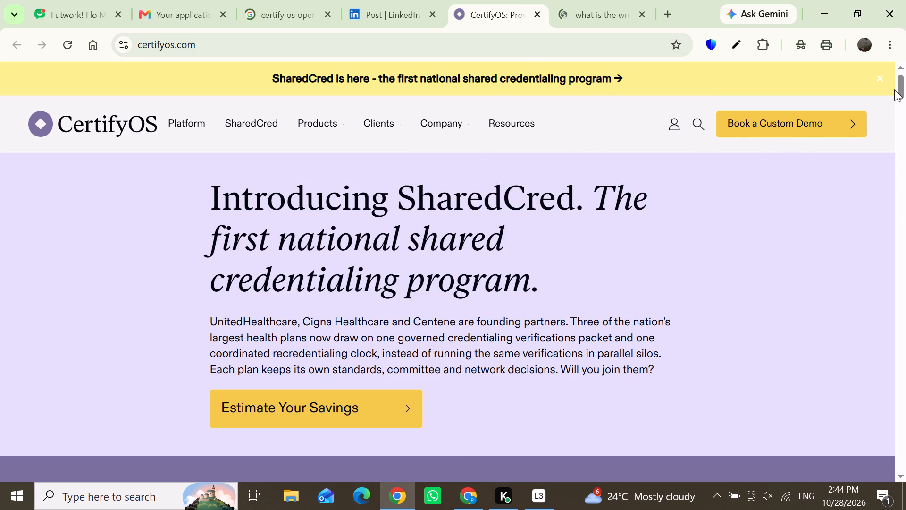
left_click_drag(900, 88, 895, 126)
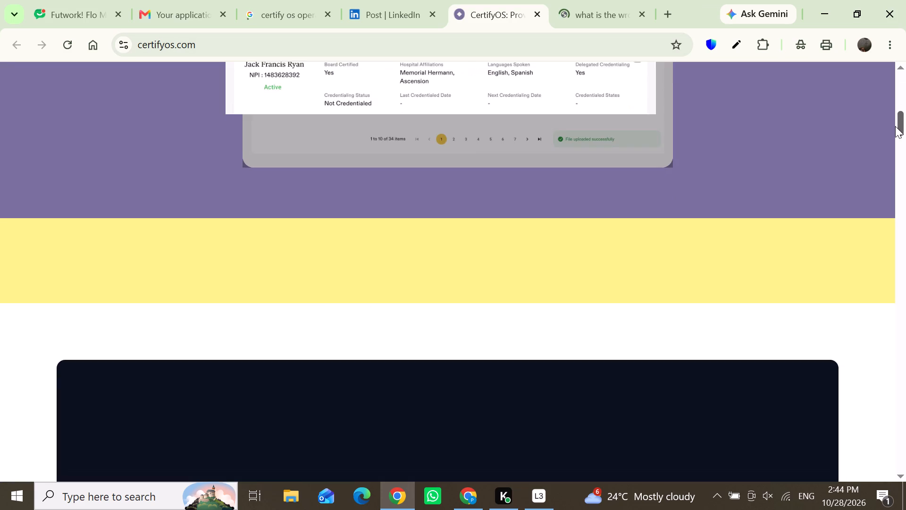
left_click_drag(895, 126, 891, 153)
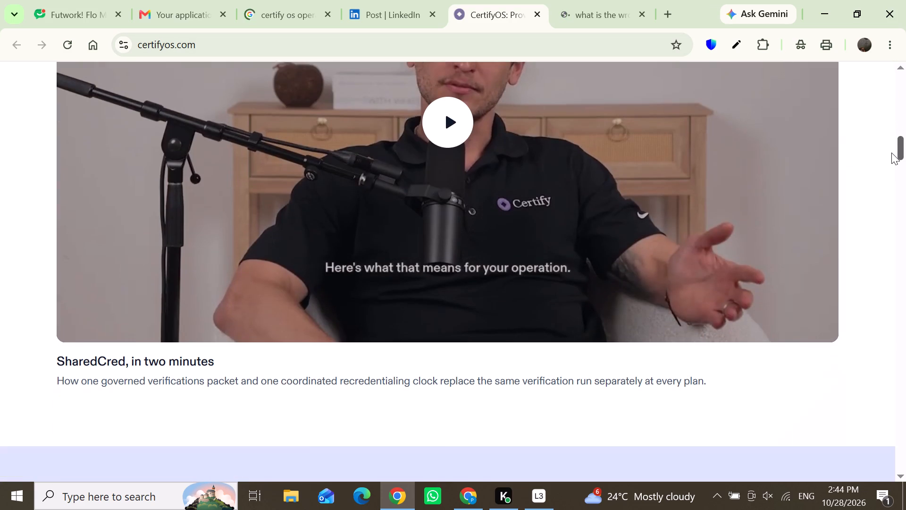
left_click_drag(891, 153, 889, 145)
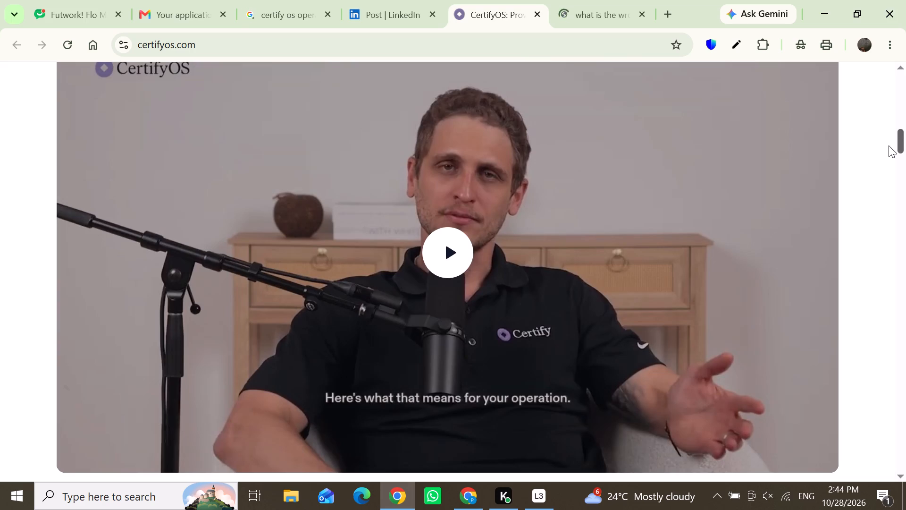
left_click_drag(889, 145, 888, 179)
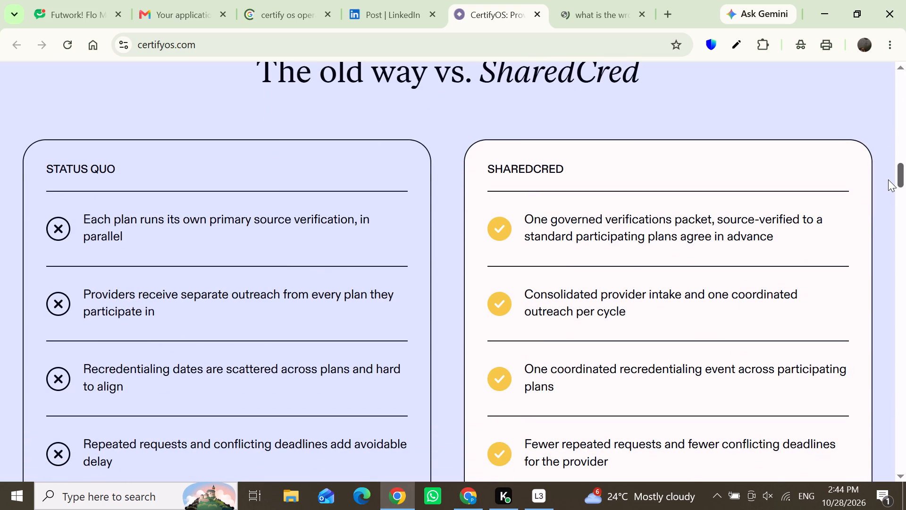
left_click_drag(888, 179, 866, 68)
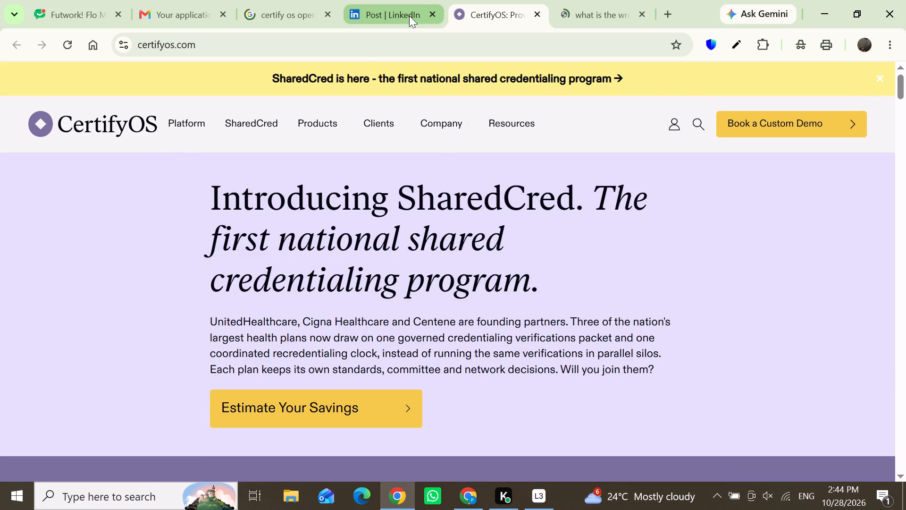
Go back to the LinkedIn post and open its Apply here link for the Operations Analyst role.
left_click(409, 16)
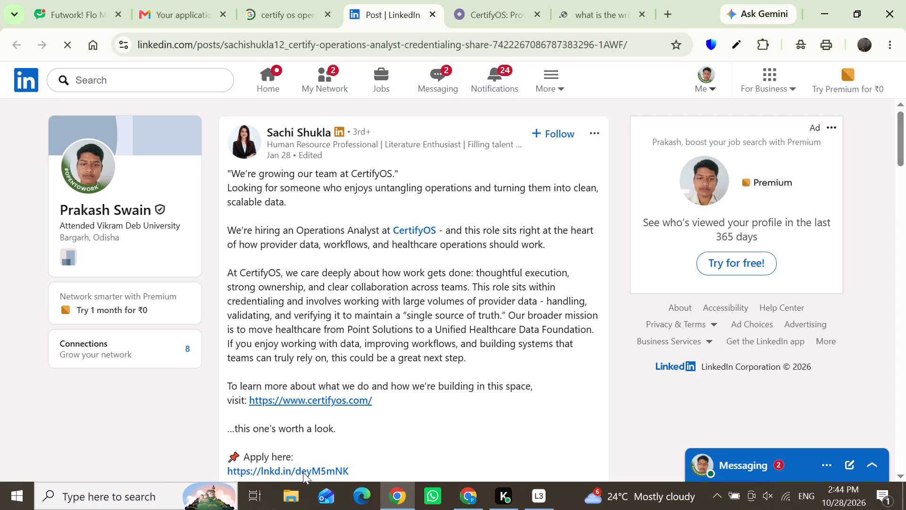
left_click_drag(903, 150, 897, 166)
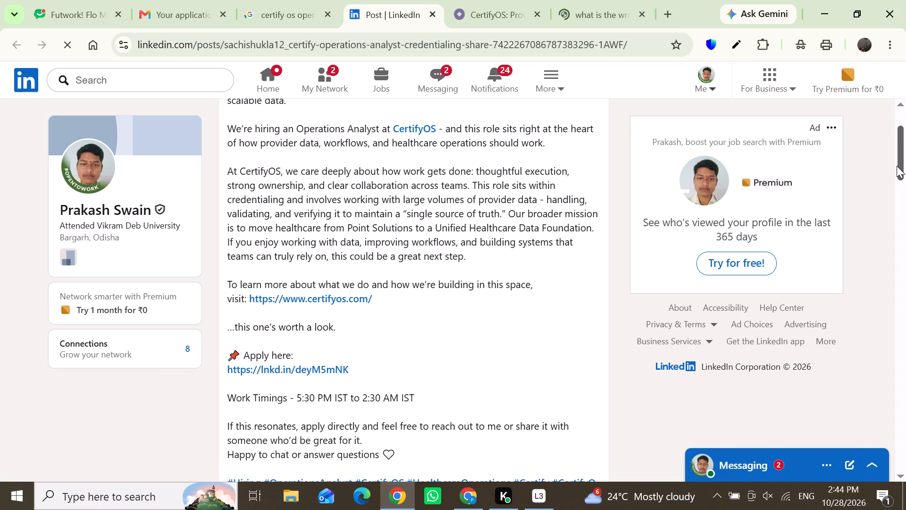
left_click_drag(897, 166, 896, 167)
left_click(296, 352)
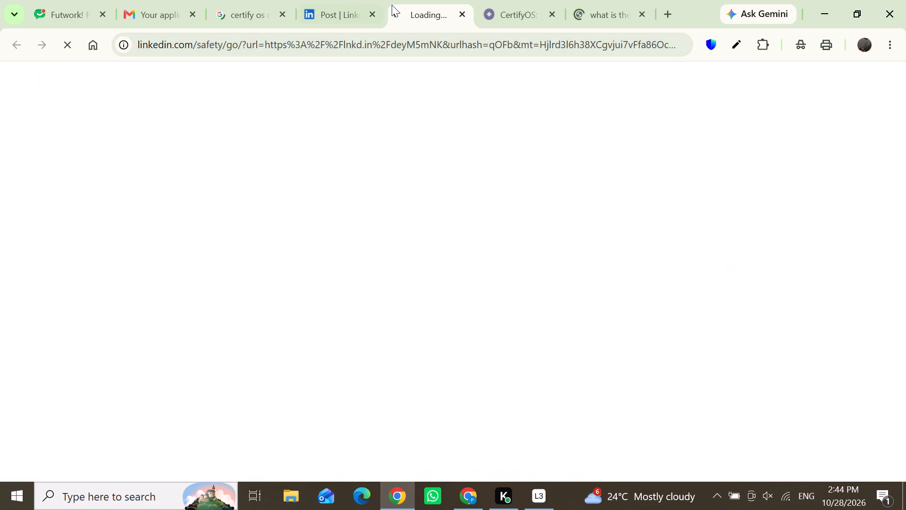
Switch to the work browser and rerun the CRM order search for the caller's Notification Mobile number.
left_click(464, 498)
left_click(137, 13)
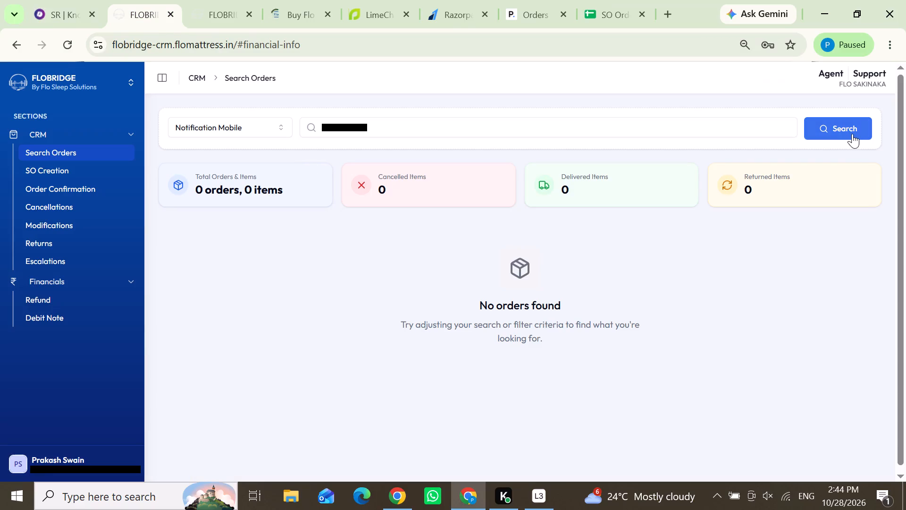
triple_click(850, 134)
triple_click(850, 134)
Return to the personal browser and close the CertifyOS website page.
left_click(391, 501)
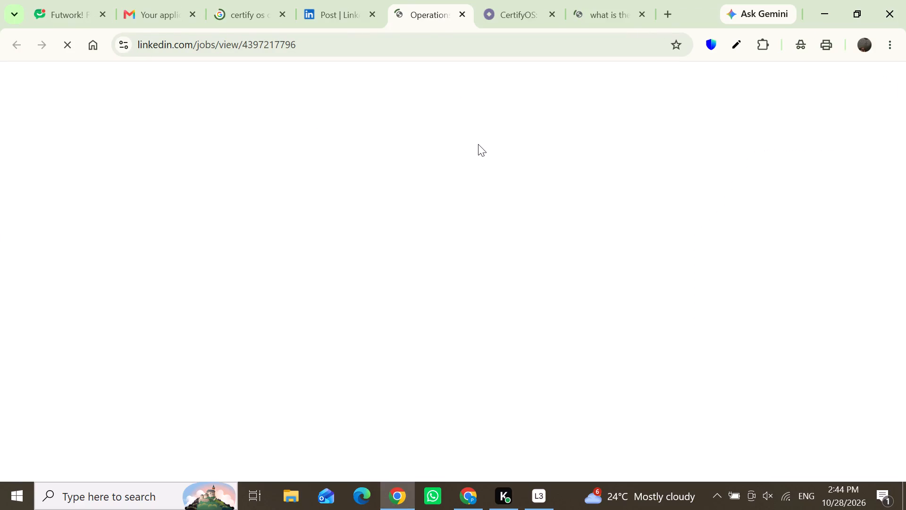
left_click(525, 15)
left_click(547, 16)
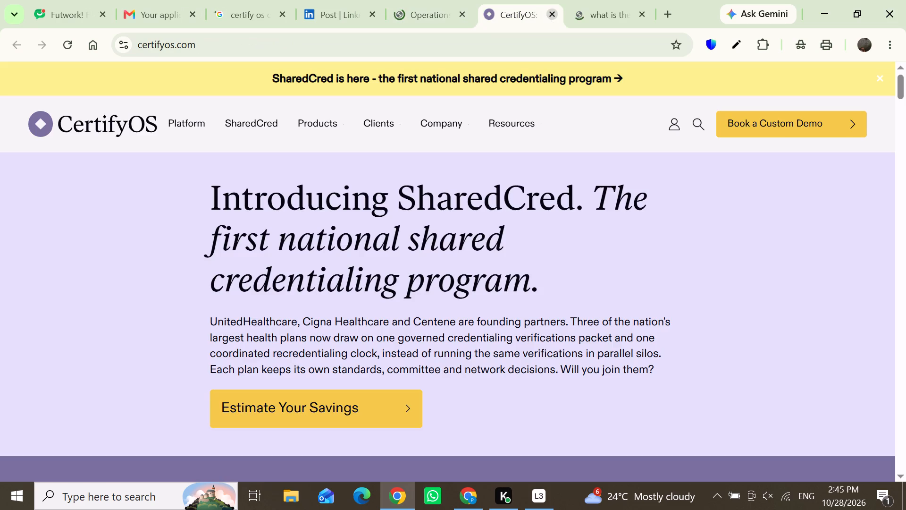
Examine the CertifyOS Operations Analyst, India job posting on LinkedIn, including its application status, job details and similar jobs.
left_click(408, 15)
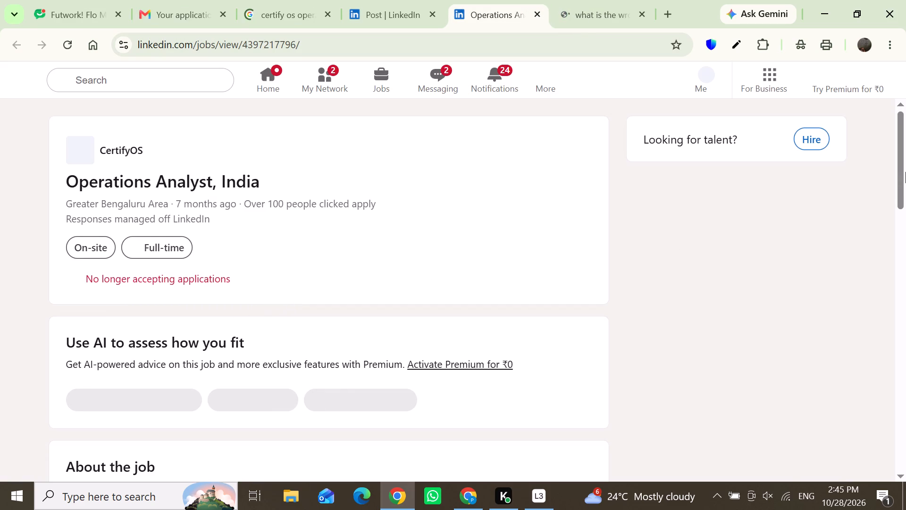
left_click_drag(905, 161, 895, 206)
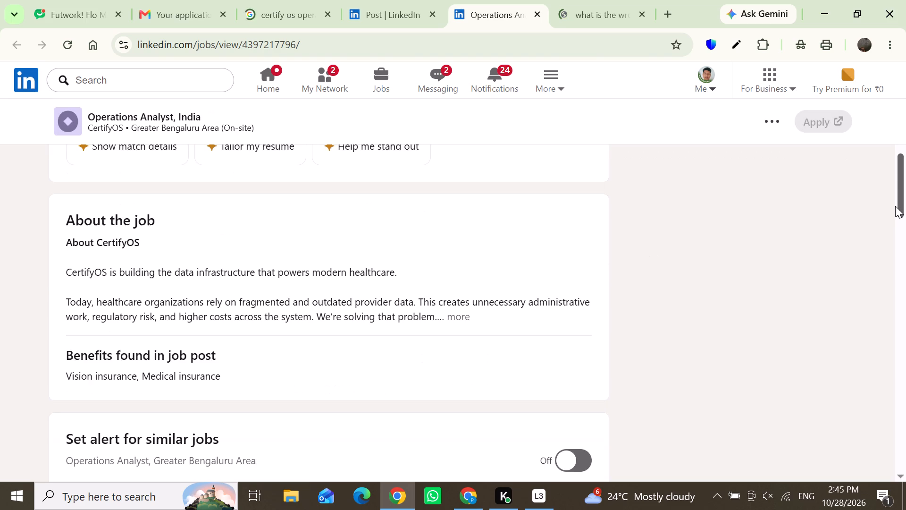
left_click_drag(895, 206, 893, 208)
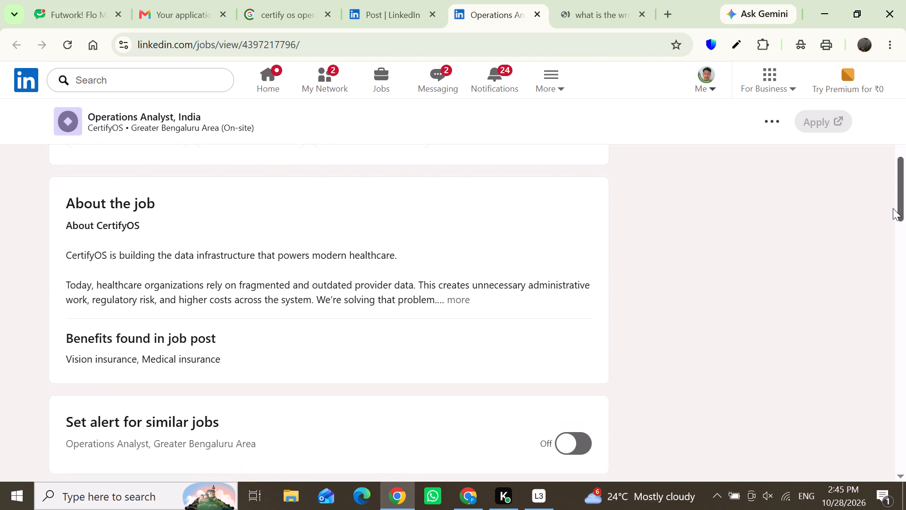
left_click_drag(893, 208, 886, 241)
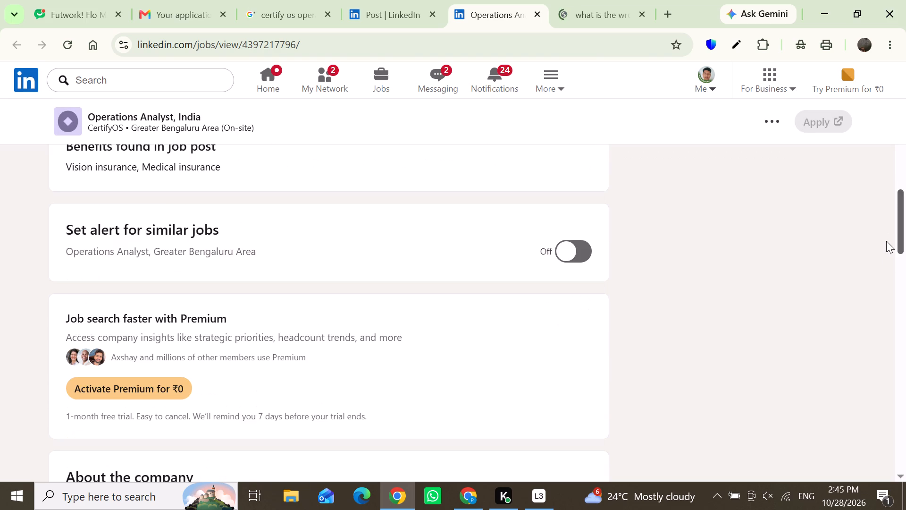
left_click_drag(886, 241, 877, 325)
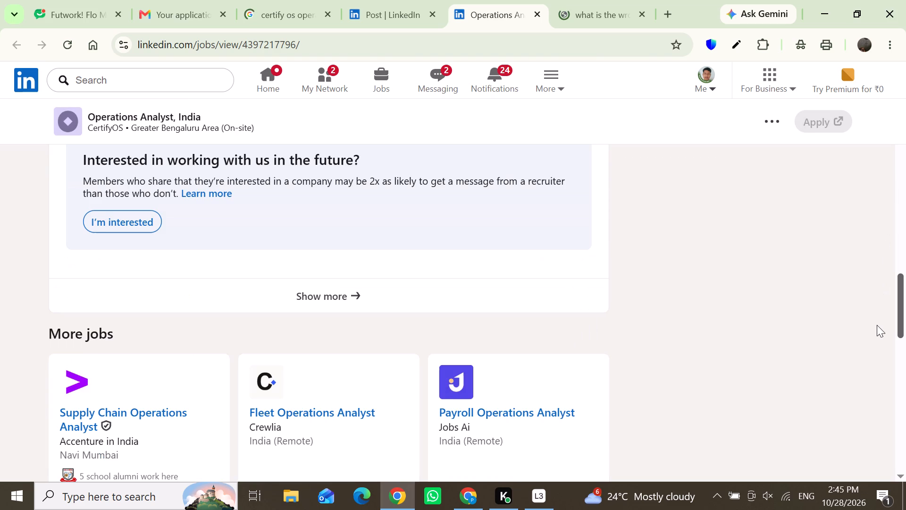
left_click_drag(877, 325, 871, 395)
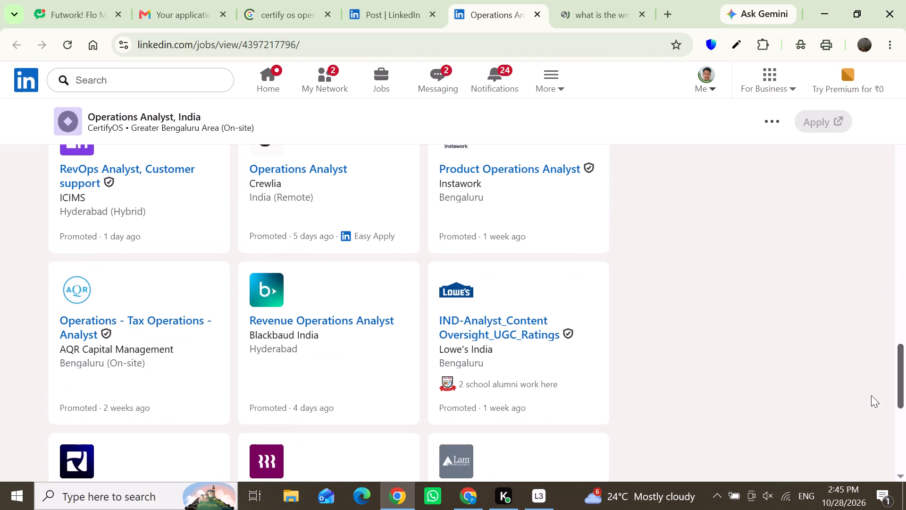
left_click_drag(871, 395, 869, 401)
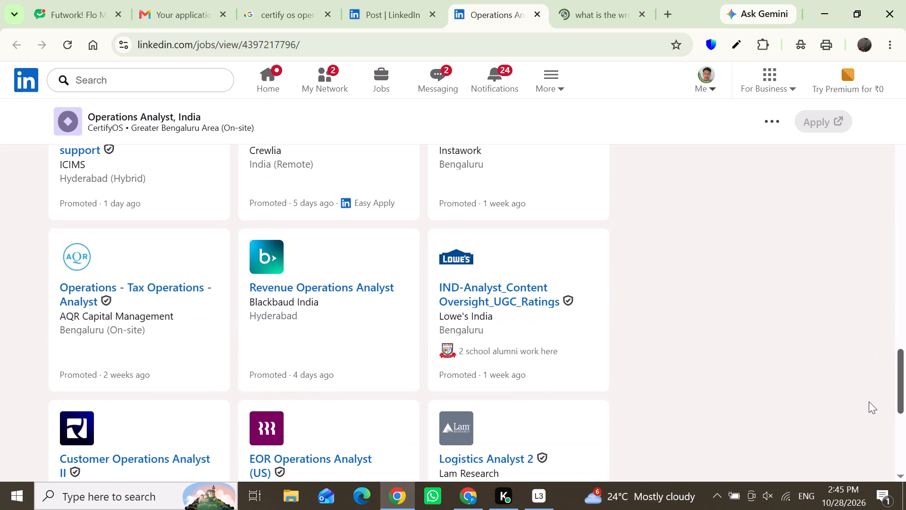
left_click_drag(869, 401, 864, 419)
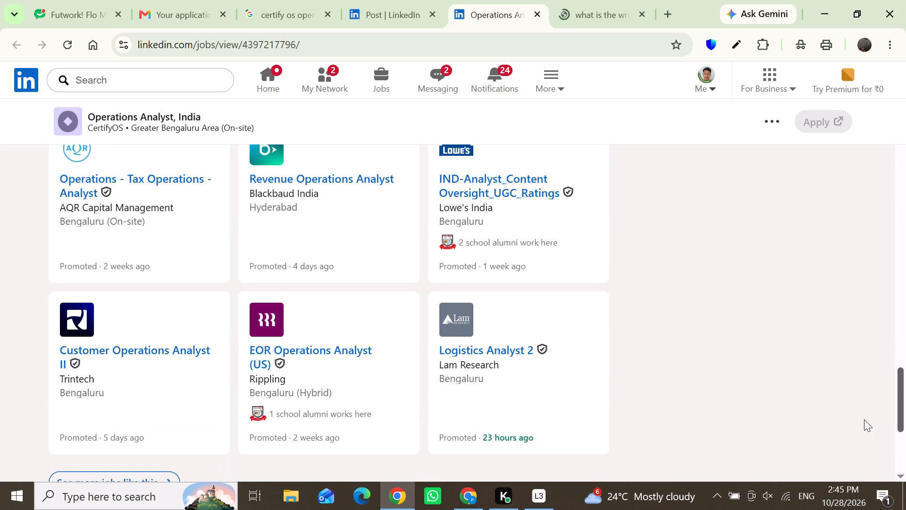
left_click_drag(864, 419, 864, 420)
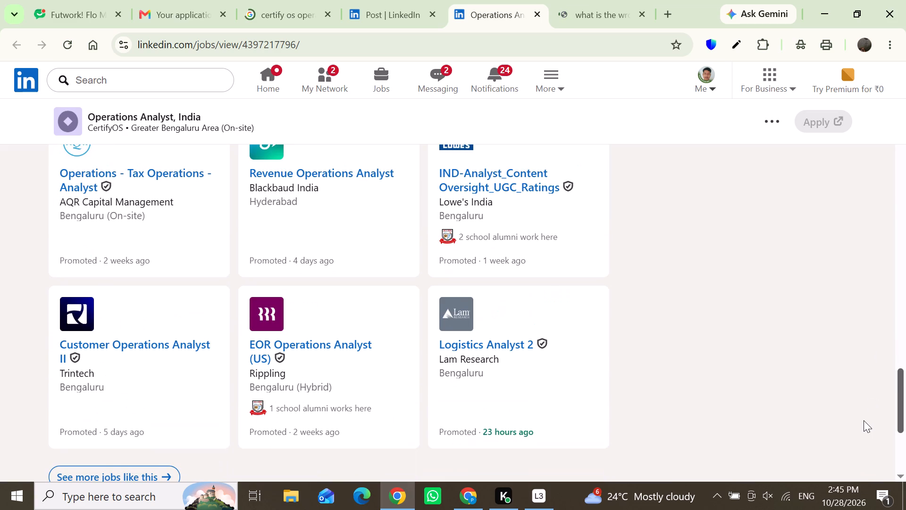
left_click_drag(864, 420, 812, 190)
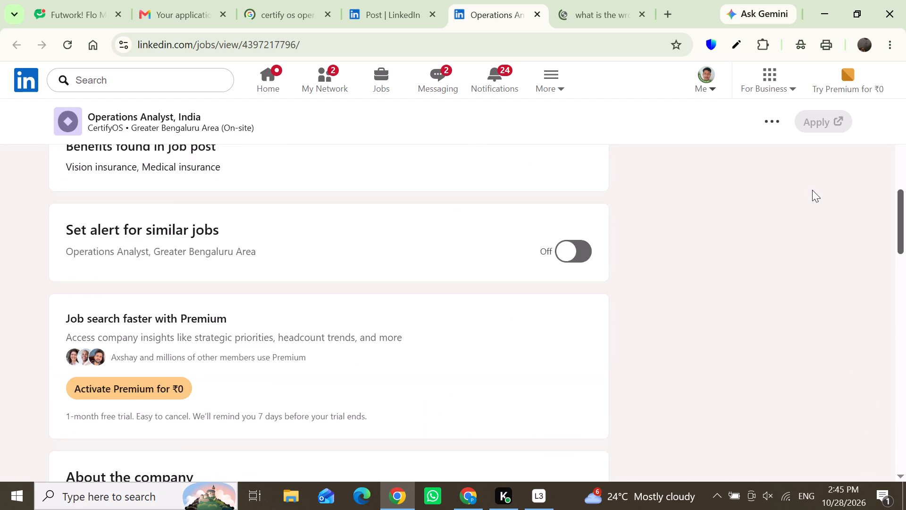
scroll(313, 226, "up", 1)
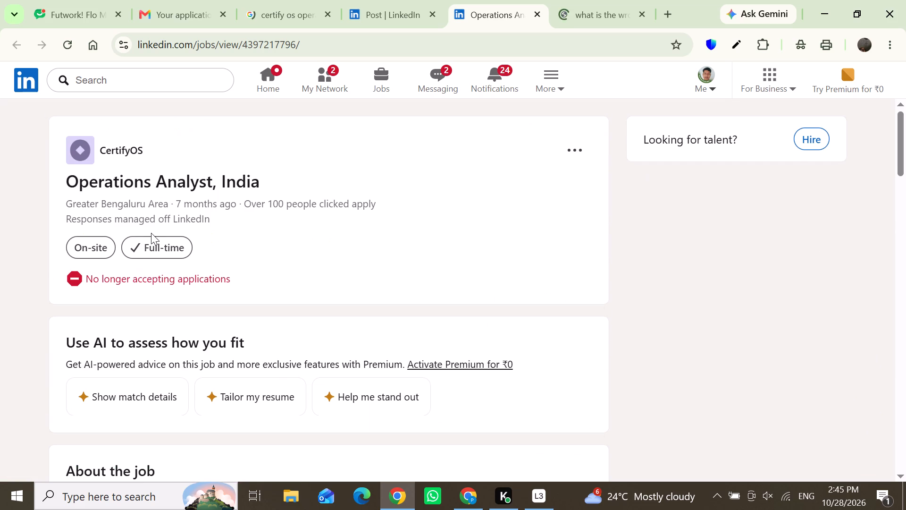
scroll(118, 258, "up", 1)
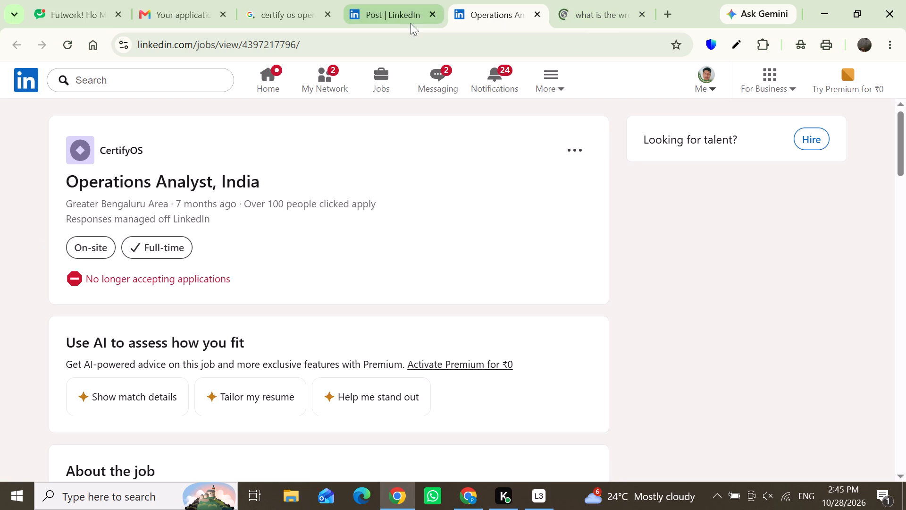
Close the Operations Analyst job posting and the LinkedIn post about the opening.
left_click(538, 15)
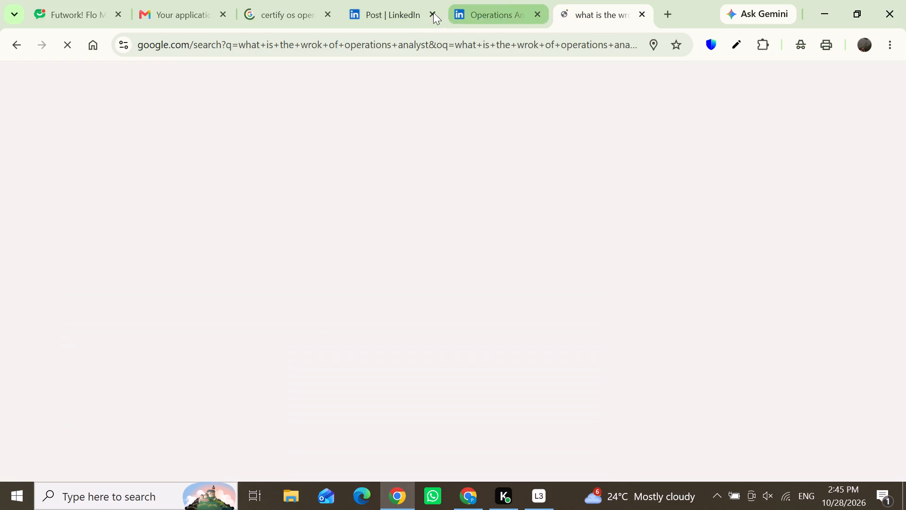
left_click(431, 14)
left_click(472, 499)
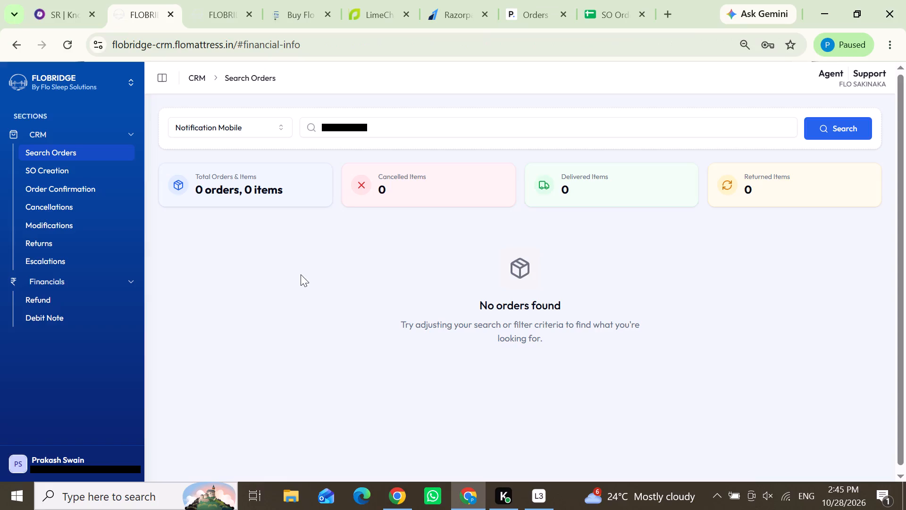
left_click_drag(387, 129, 235, 131)
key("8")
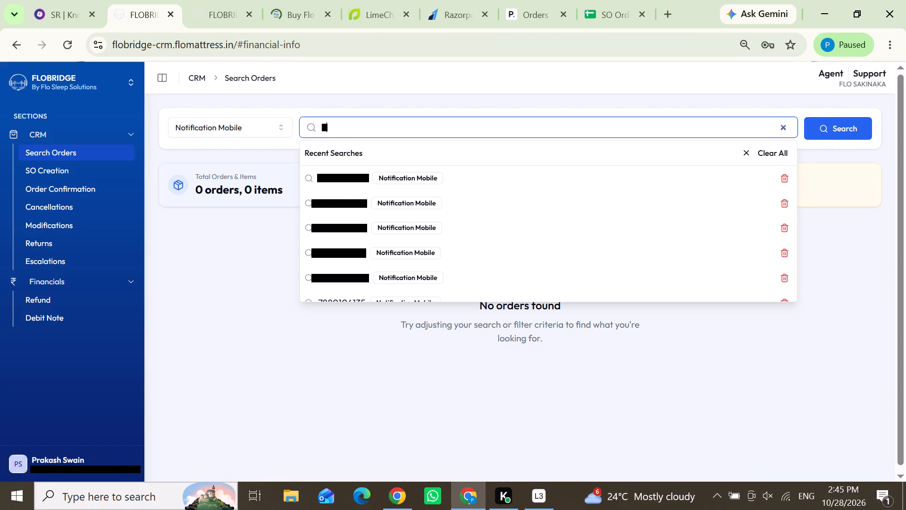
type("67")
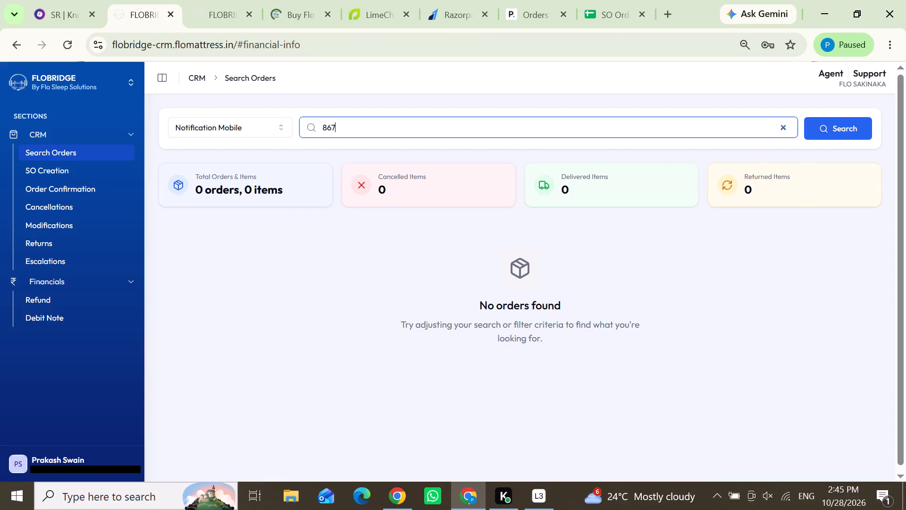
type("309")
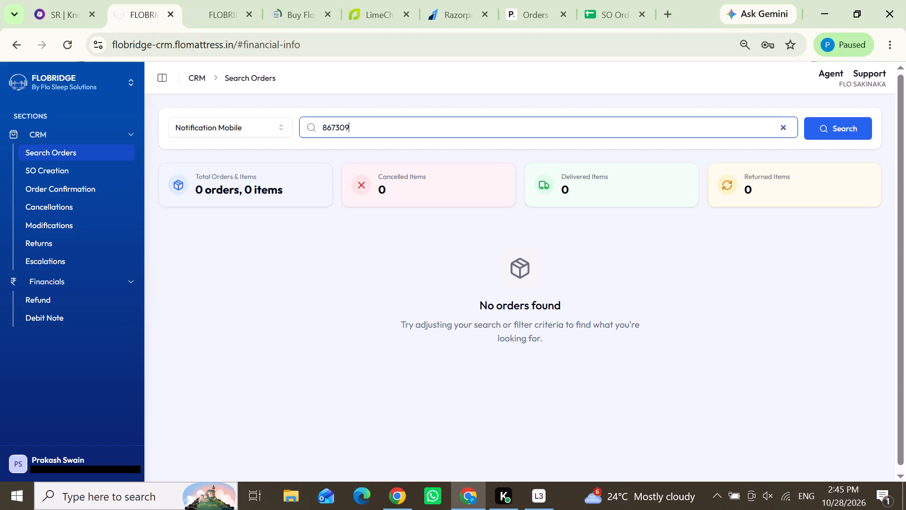
left_click(245, 129)
left_click(250, 166)
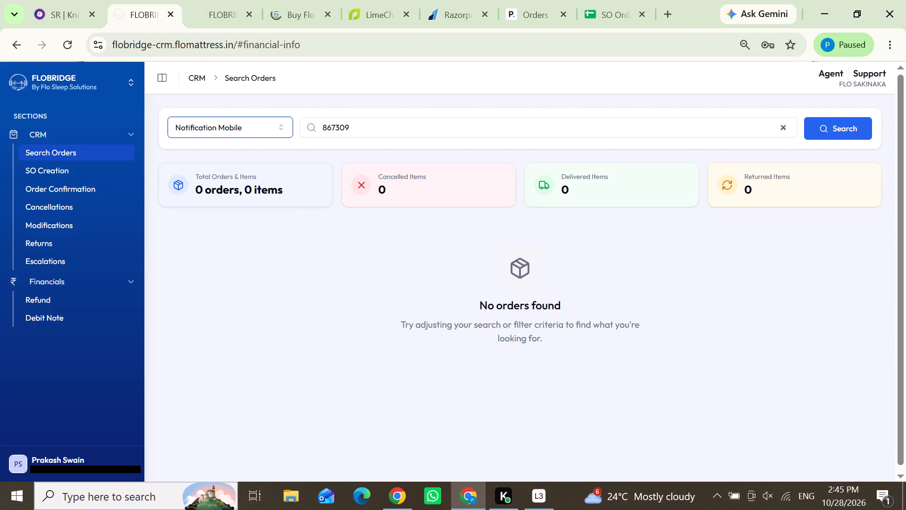
left_click(256, 129)
left_click(255, 147)
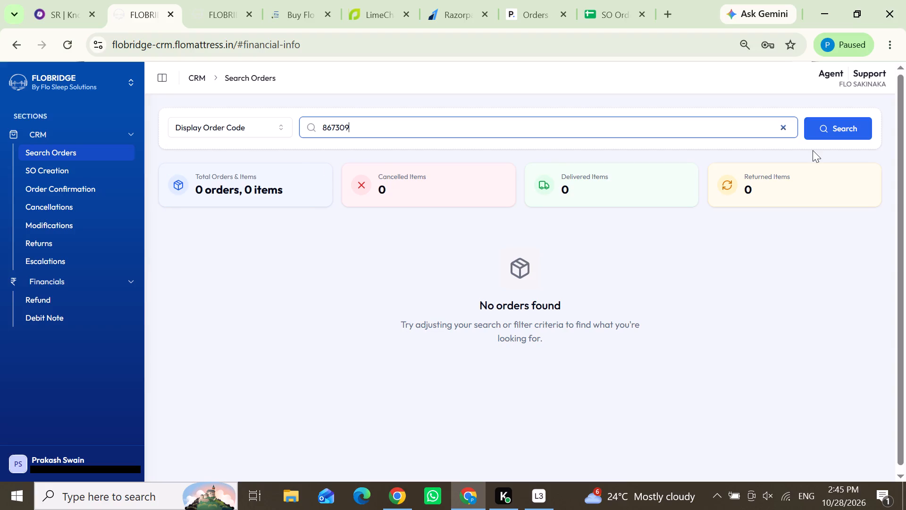
left_click(823, 130)
scroll(646, 273, "down", 3)
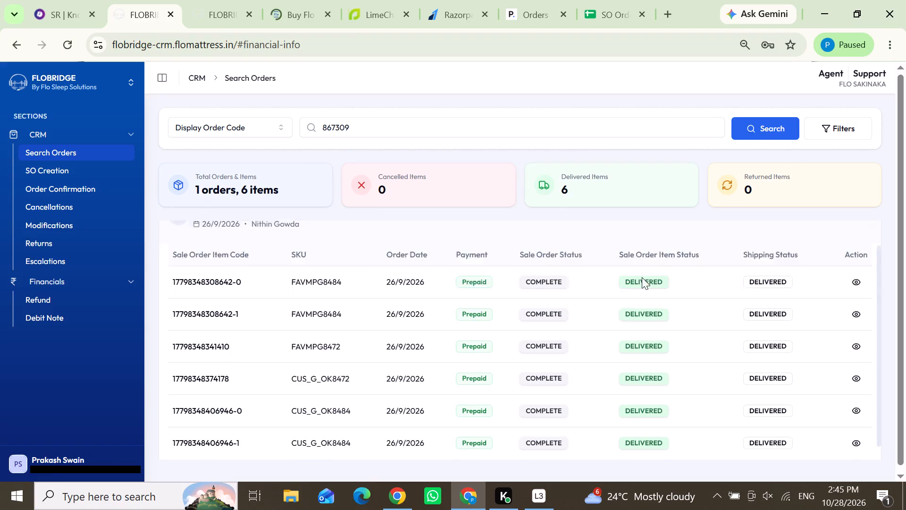
scroll(501, 338, "up", 1)
scroll(410, 260, "down", 4)
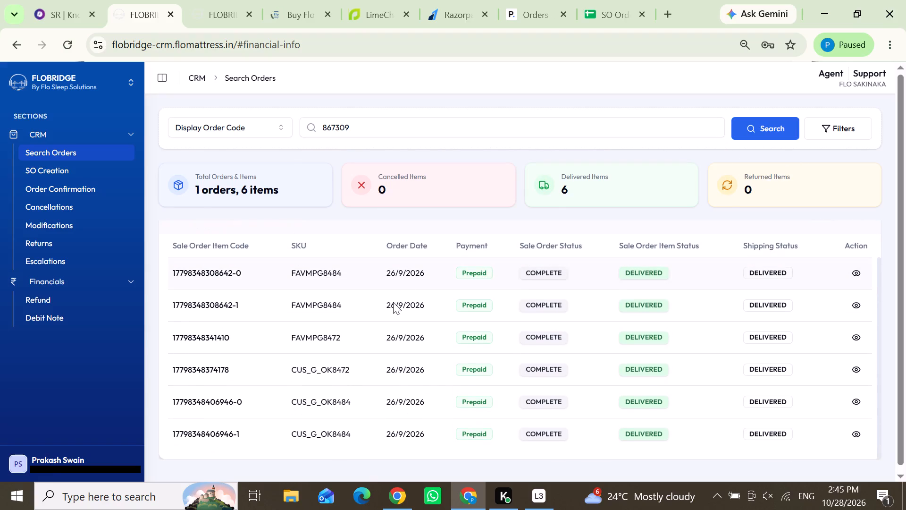
scroll(367, 372, "down", 2)
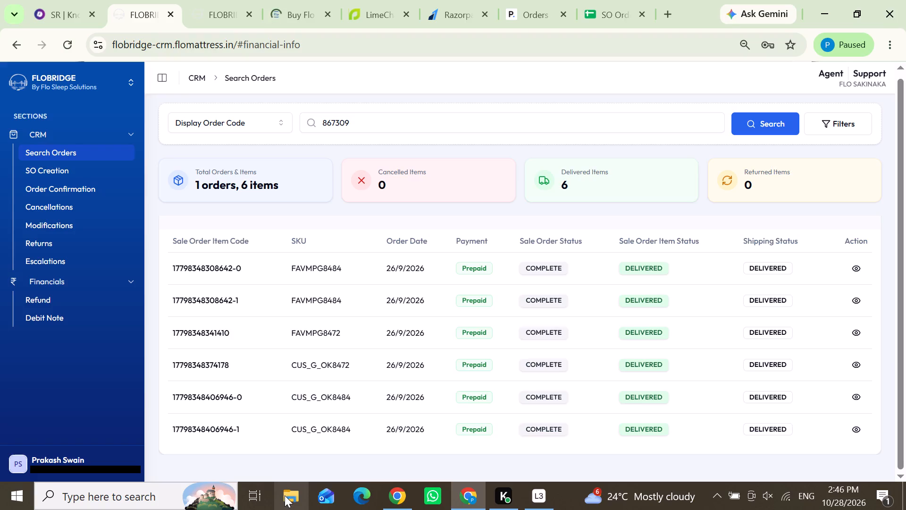
Switch to the personal browser and search in a new tab for "odisha forest guard second merit list".
left_click(404, 498)
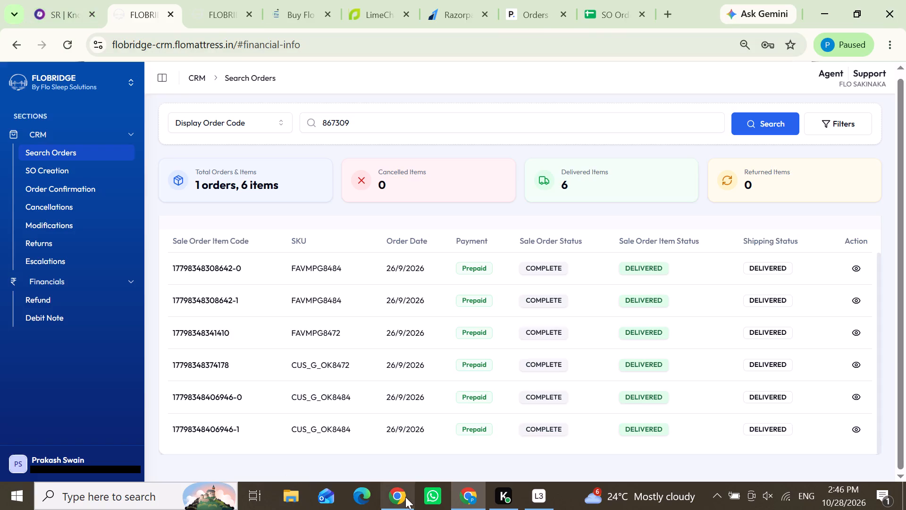
left_click(664, 13)
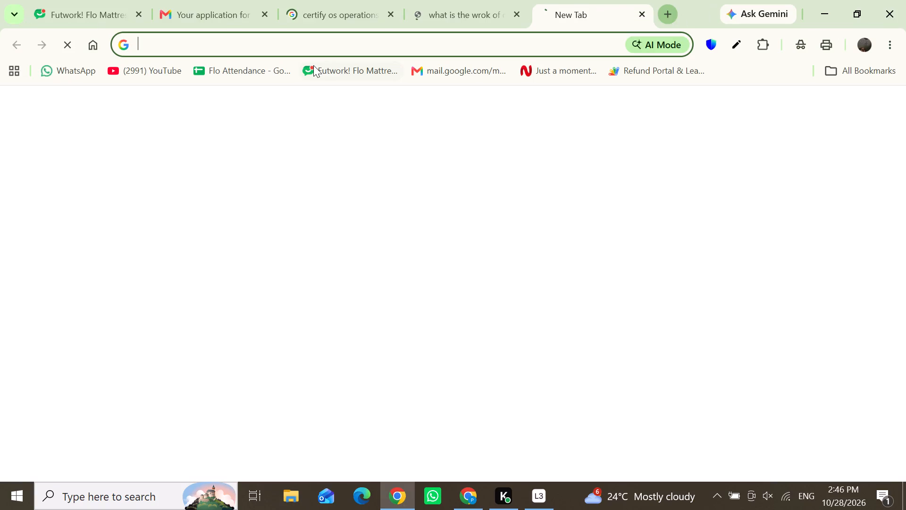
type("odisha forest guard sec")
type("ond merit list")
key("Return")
left_click(462, 506)
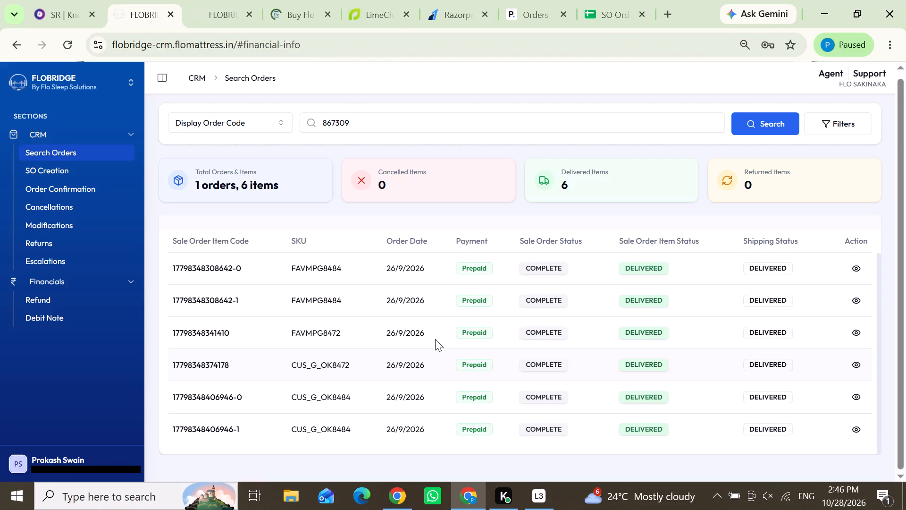
left_click(859, 363)
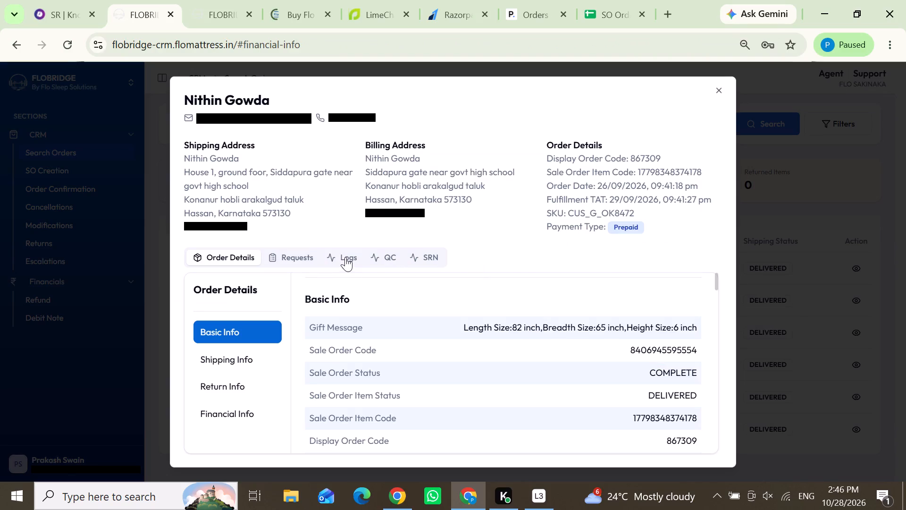
left_click(795, 314)
left_click(855, 393)
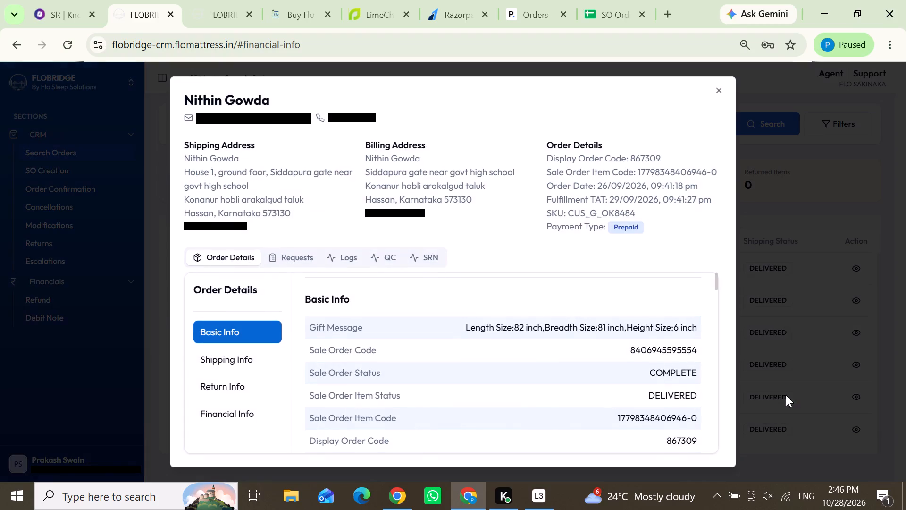
left_click(812, 373)
left_click(856, 437)
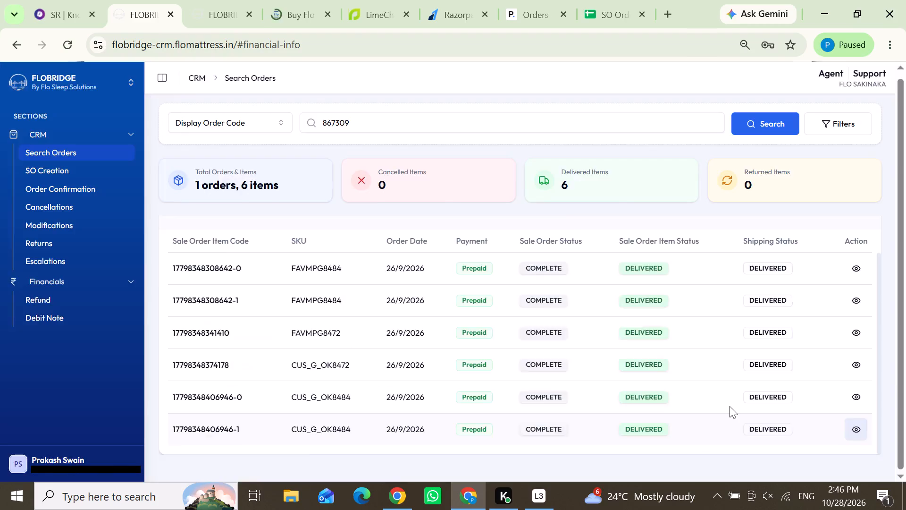
left_click(810, 379)
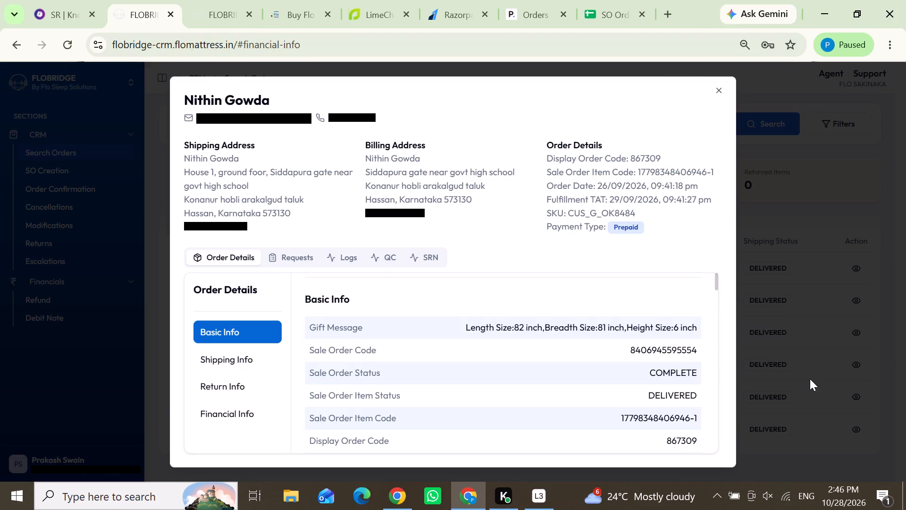
left_click(855, 364)
left_click(766, 351)
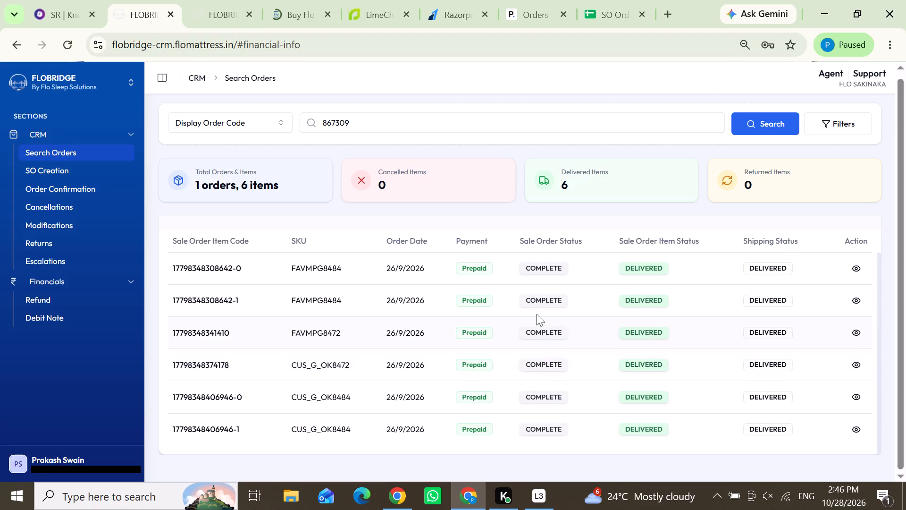
scroll(527, 313, "up", 2)
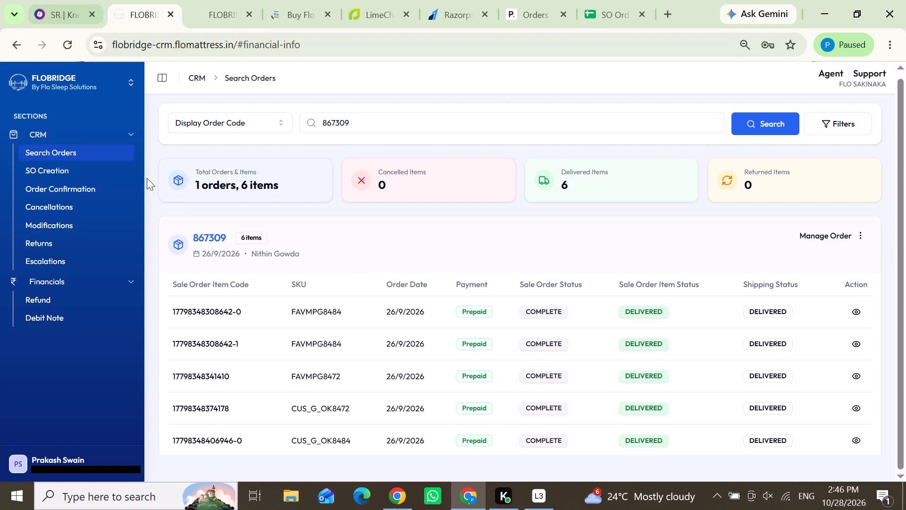
left_click_drag(224, 237, 182, 237)
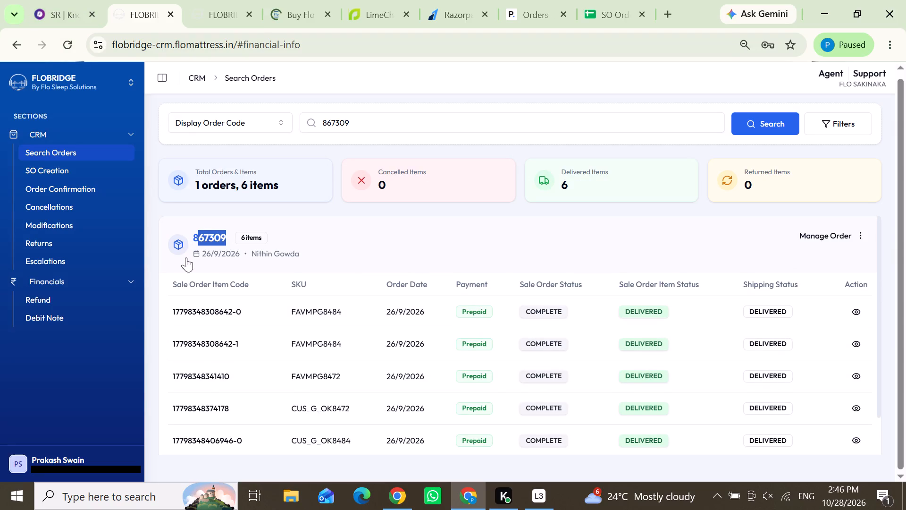
double_click(210, 234)
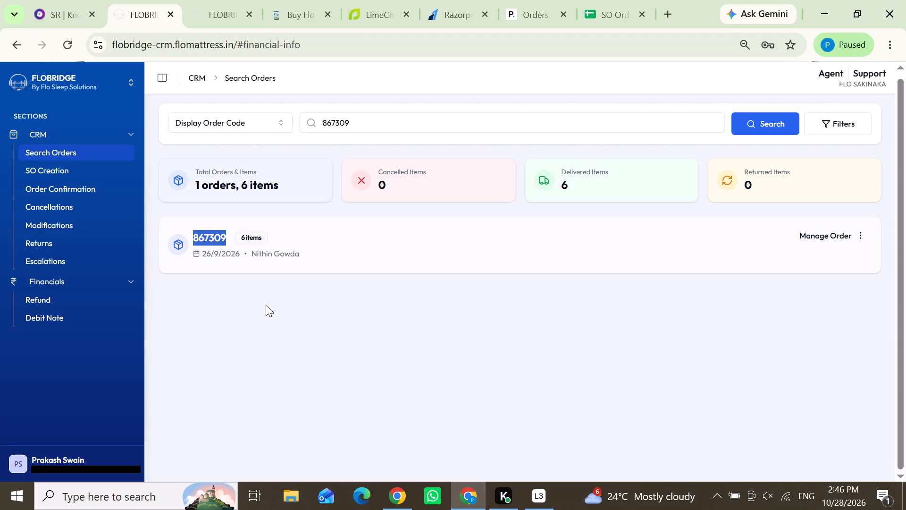
key("ctrl+c")
left_click(61, 0)
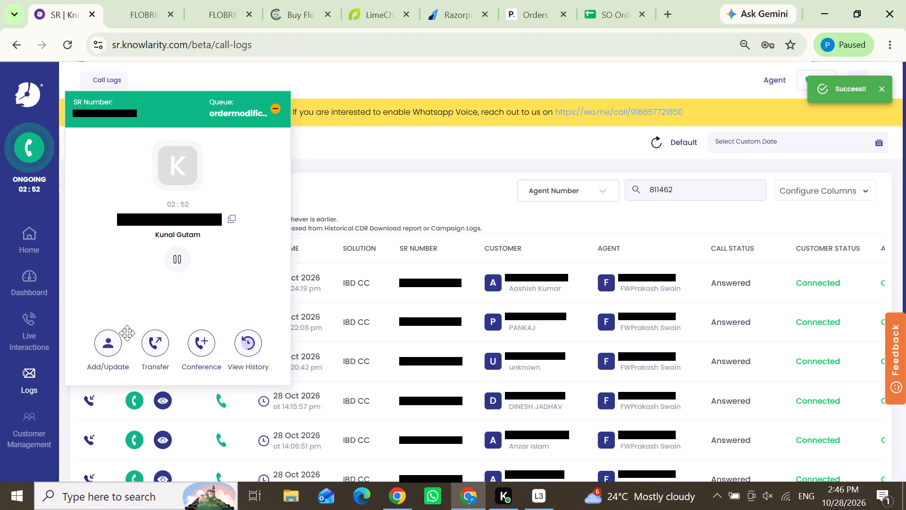
left_click(105, 331)
scroll(150, 296, "down", 1)
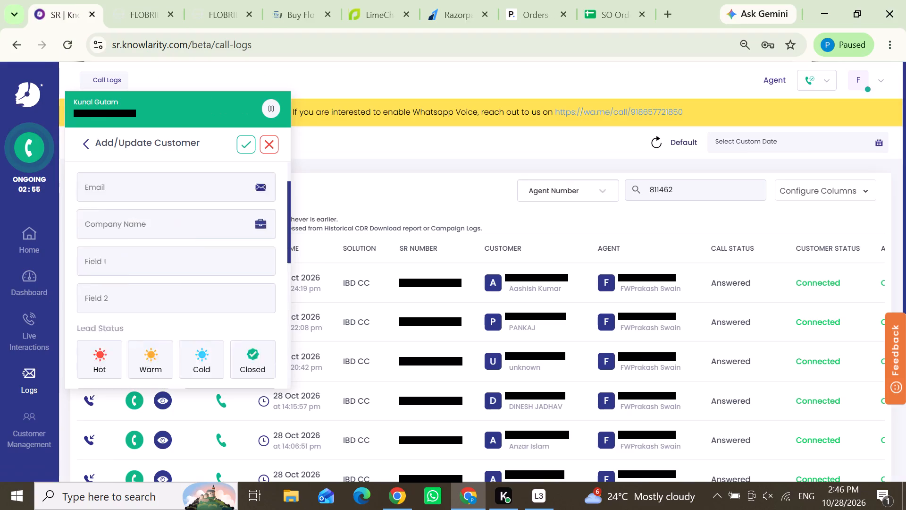
left_click(143, 293)
left_click(139, 319)
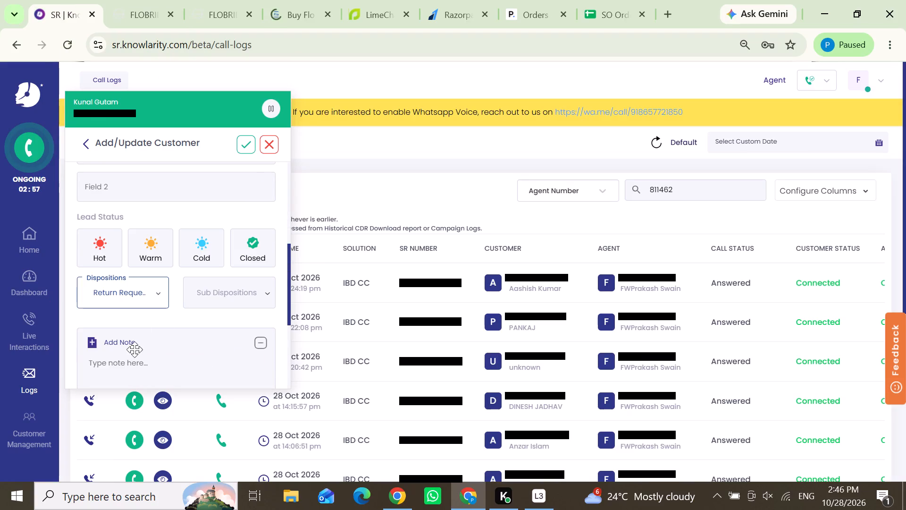
left_click(122, 375)
key("ctrl+v")
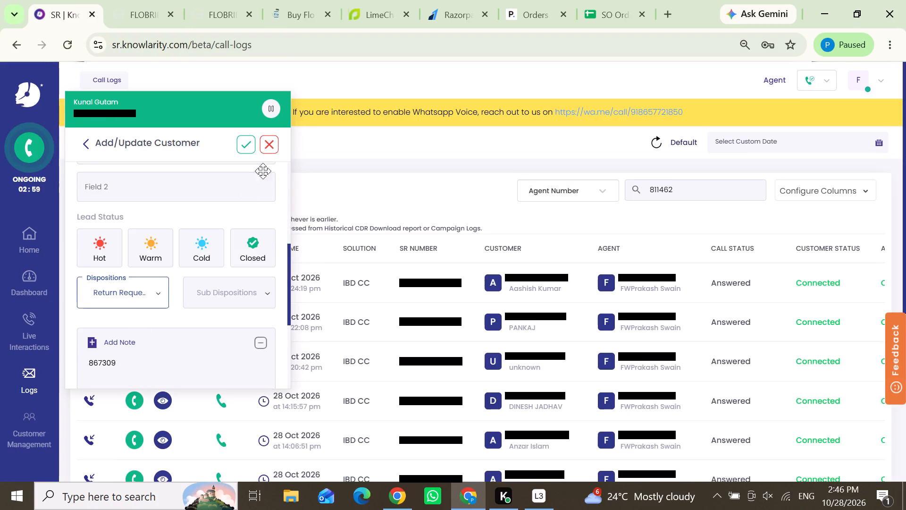
left_click(240, 147)
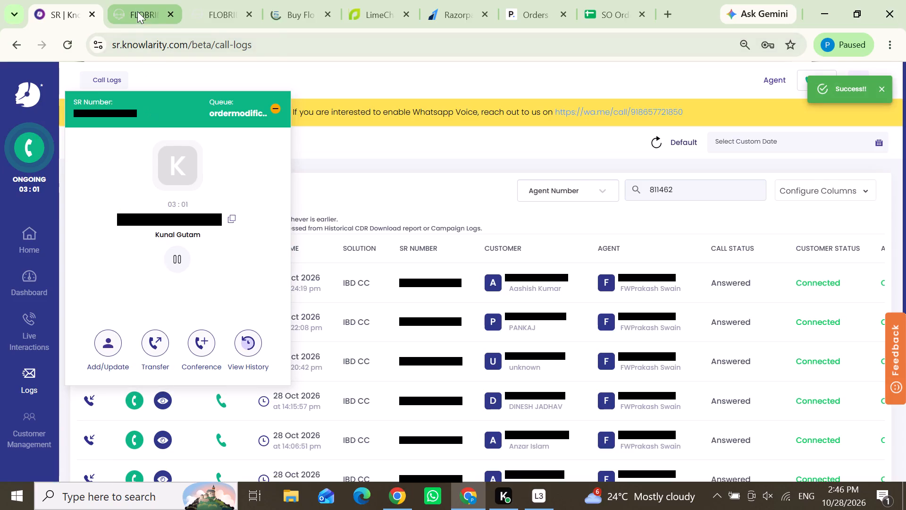
left_click(68, 43)
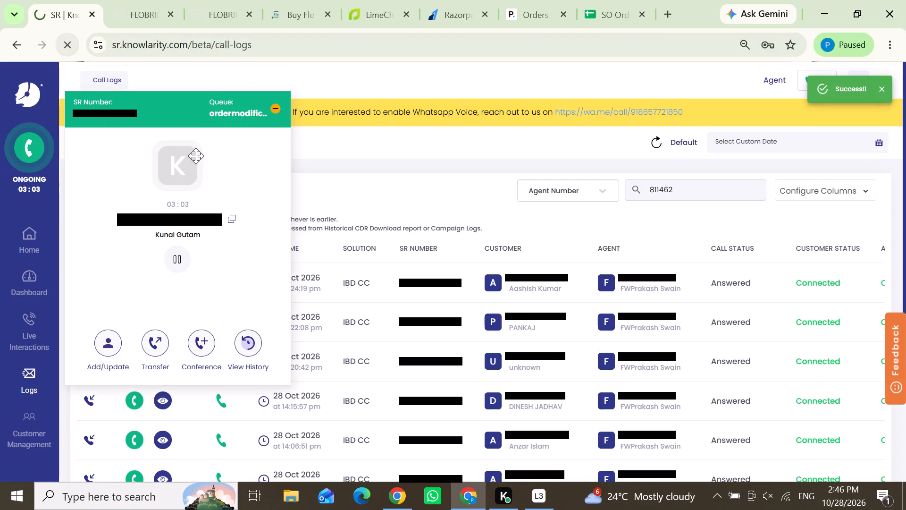
left_click(137, 19)
left_click(461, 264)
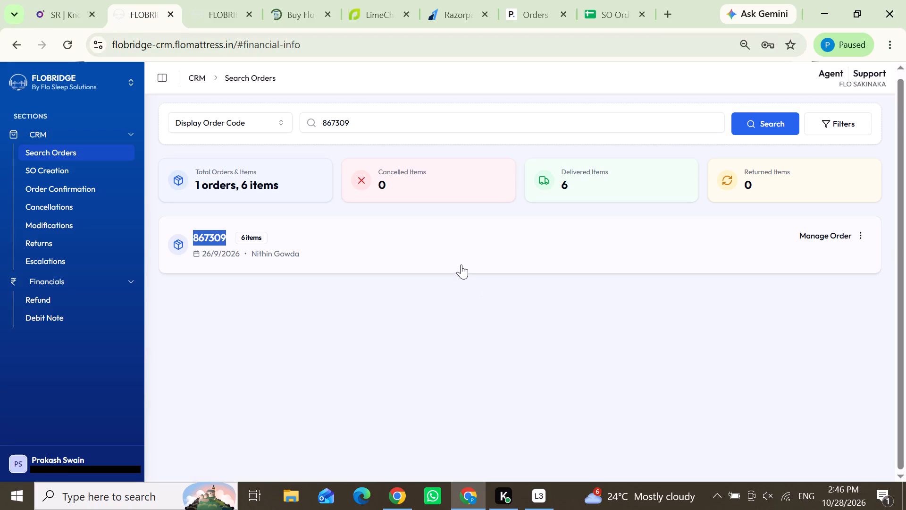
scroll(457, 333, "down", 3)
left_click(848, 393)
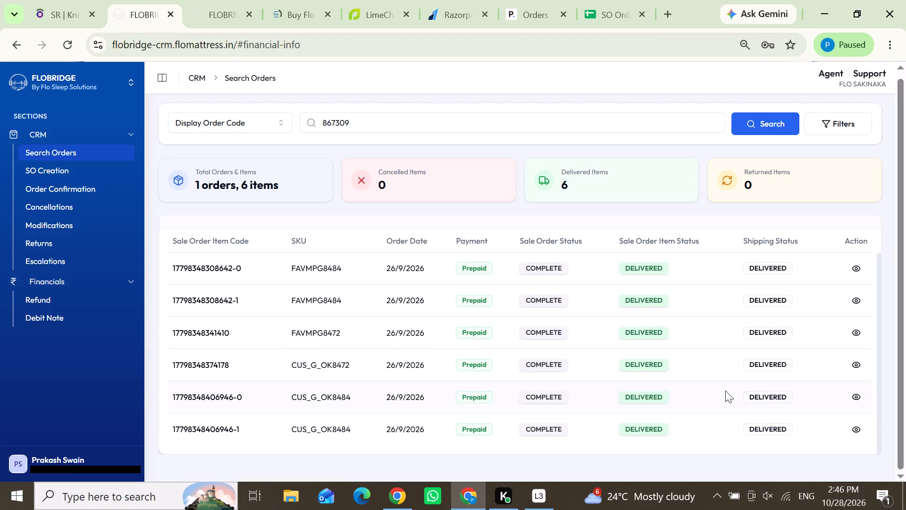
left_click(769, 313)
left_click(849, 417)
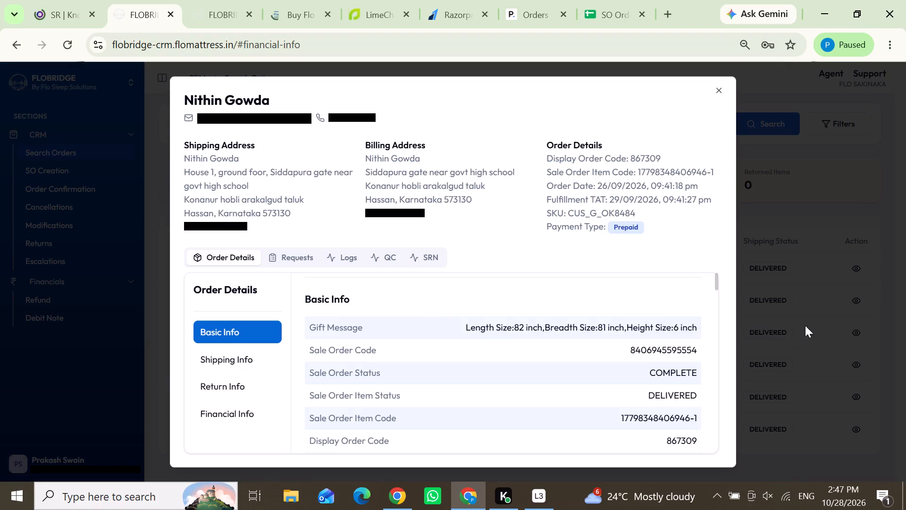
left_click(803, 325)
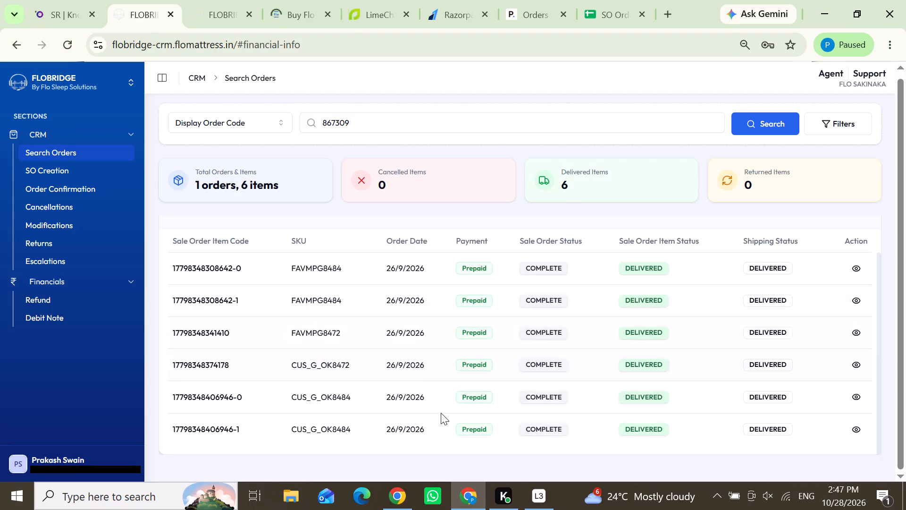
left_click(844, 425)
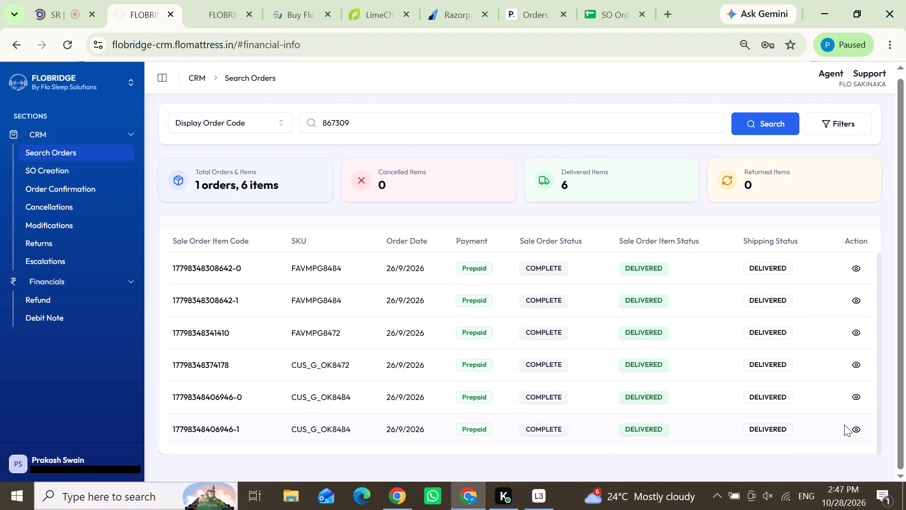
left_click(852, 426)
left_click(813, 322)
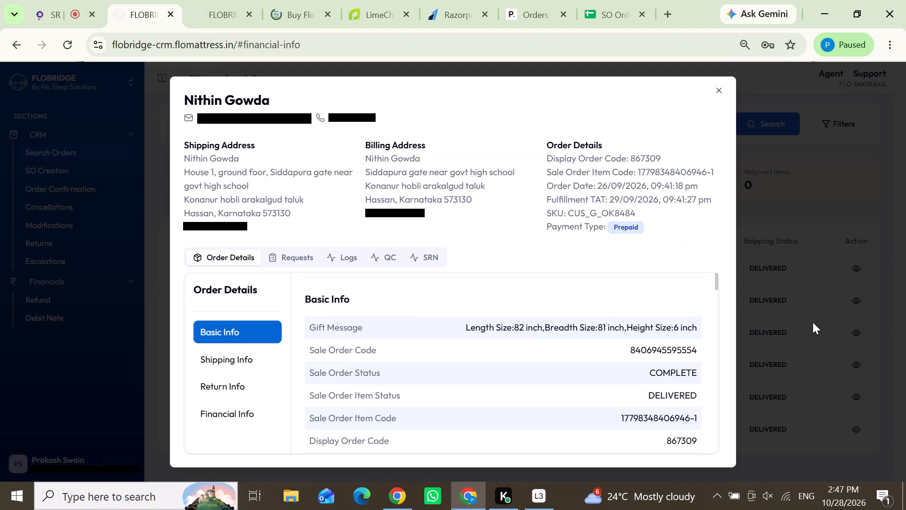
Compare the SKU codes of the order's custom items and recheck the size details of the CUS_G_OK8472 item.
scroll(637, 336, "up", 1)
scroll(637, 336, "down", 2)
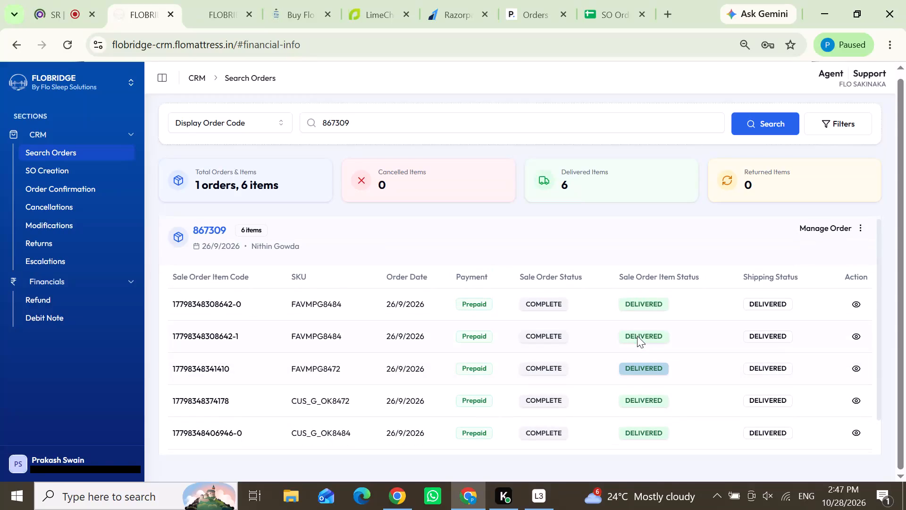
left_click_drag(352, 394, 336, 394)
left_click(358, 399)
left_click_drag(352, 427, 331, 425)
left_click(405, 428)
left_click(849, 364)
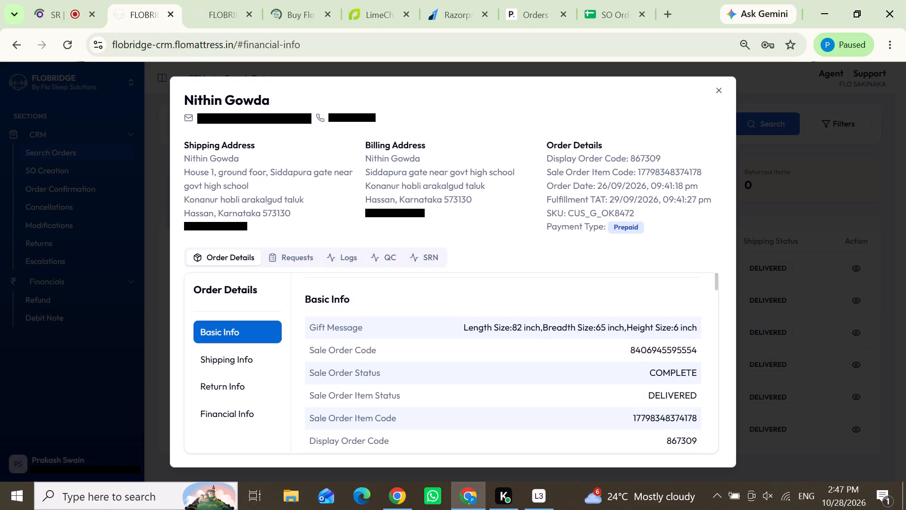
left_click(768, 360)
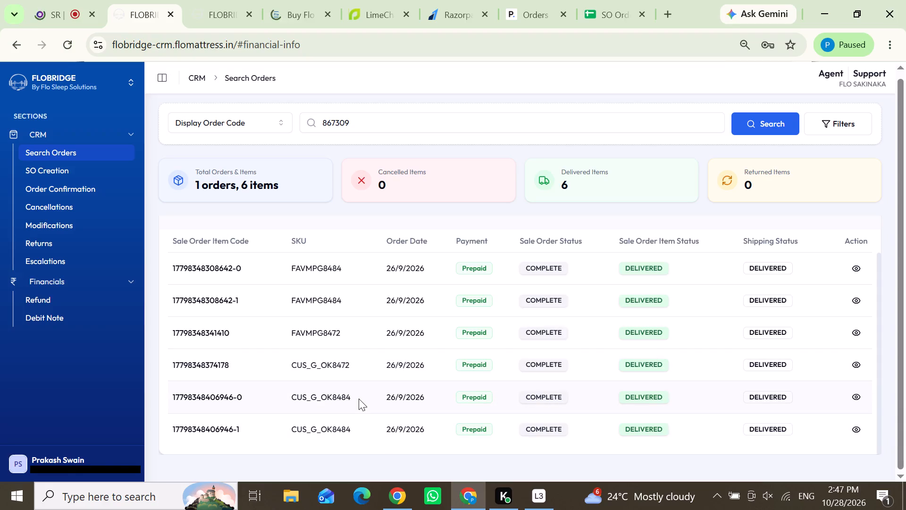
scroll(265, 294, "up", 1)
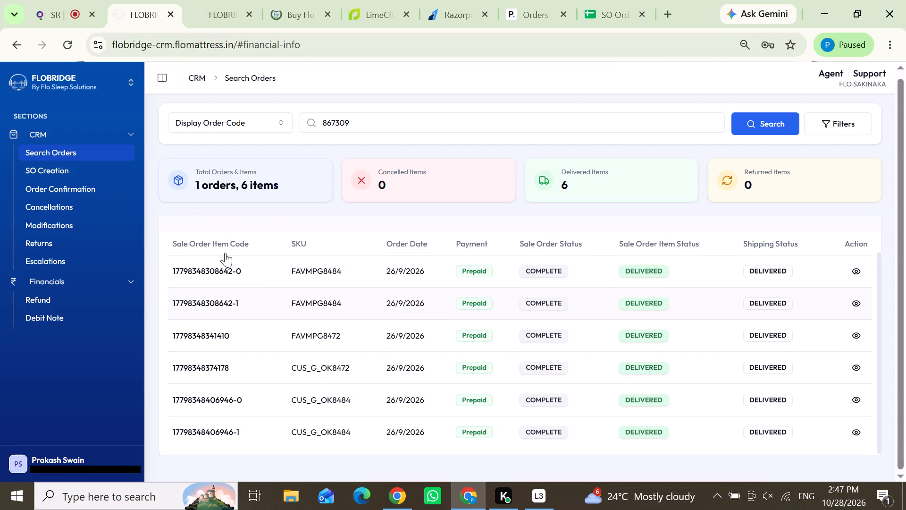
left_click_drag(223, 230, 190, 228)
double_click(212, 231)
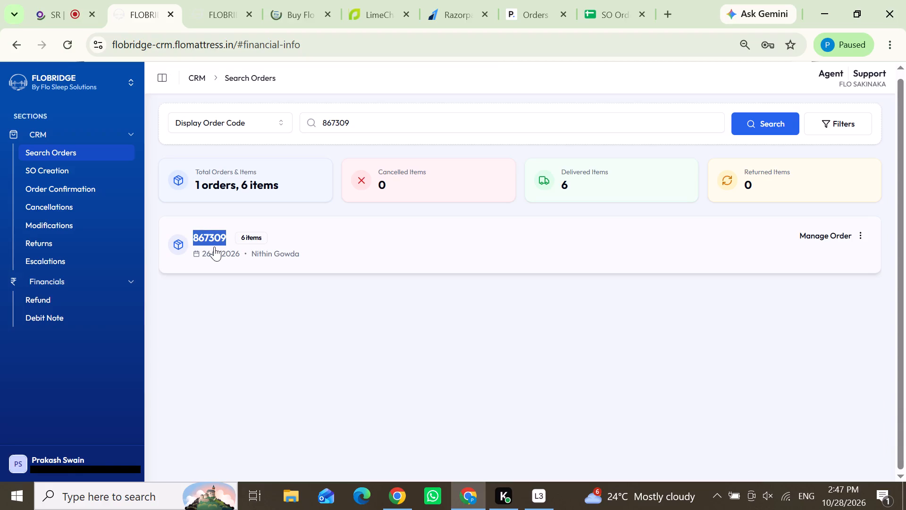
key("ctrl+c")
left_click(228, 0)
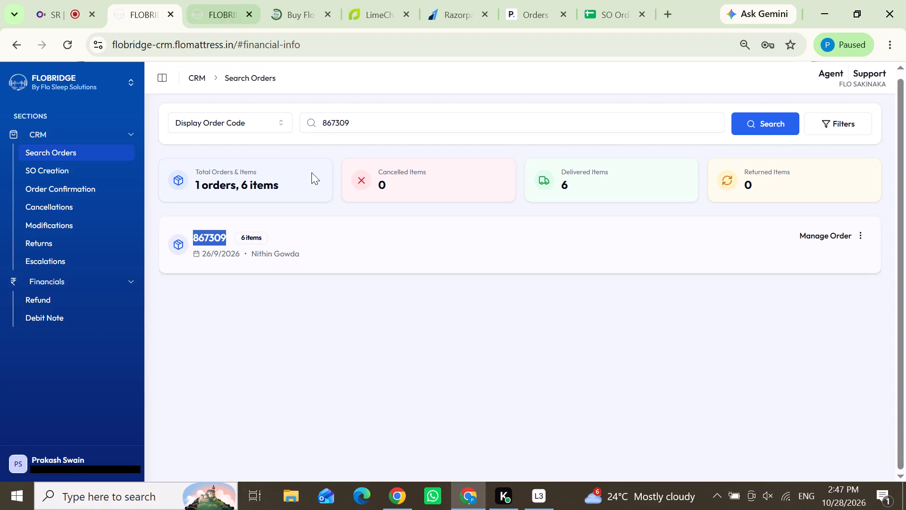
left_click_drag(387, 157, 268, 155)
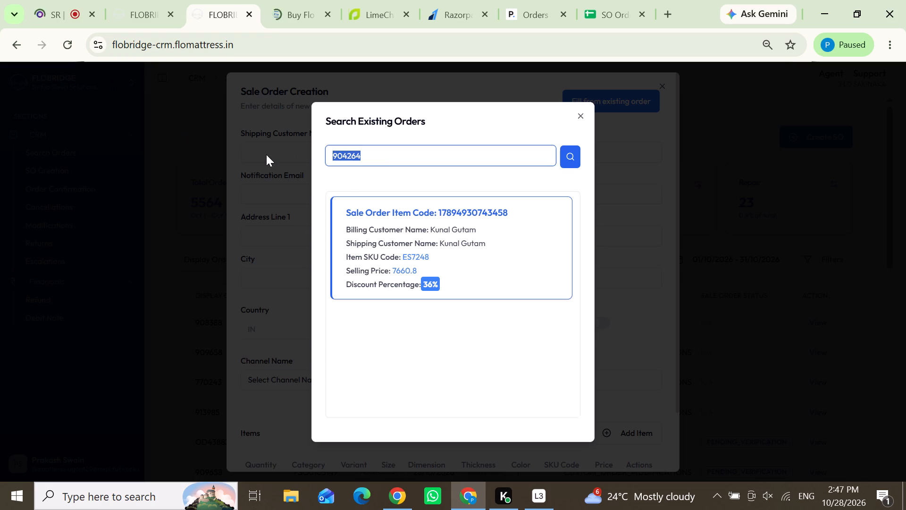
key("ctrl+v")
left_click(575, 155)
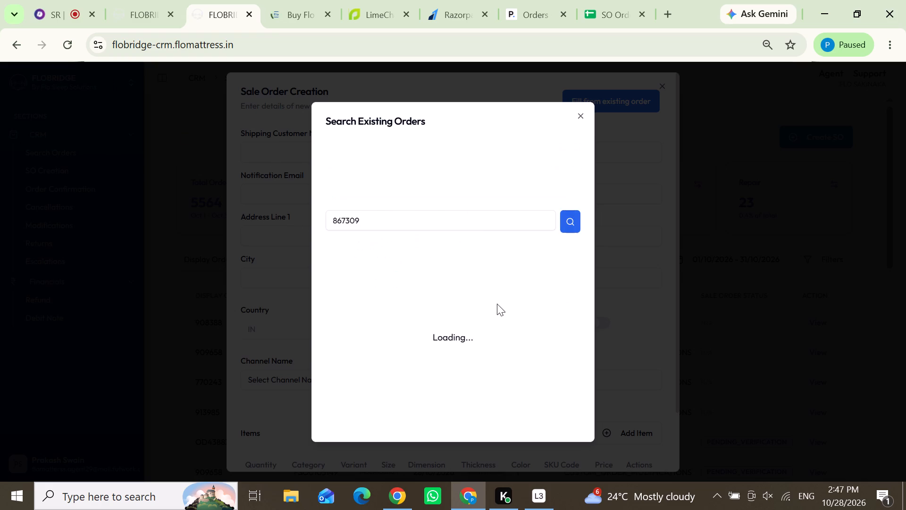
Return to the call logs page and dismiss the Change Password form.
left_click(68, 0)
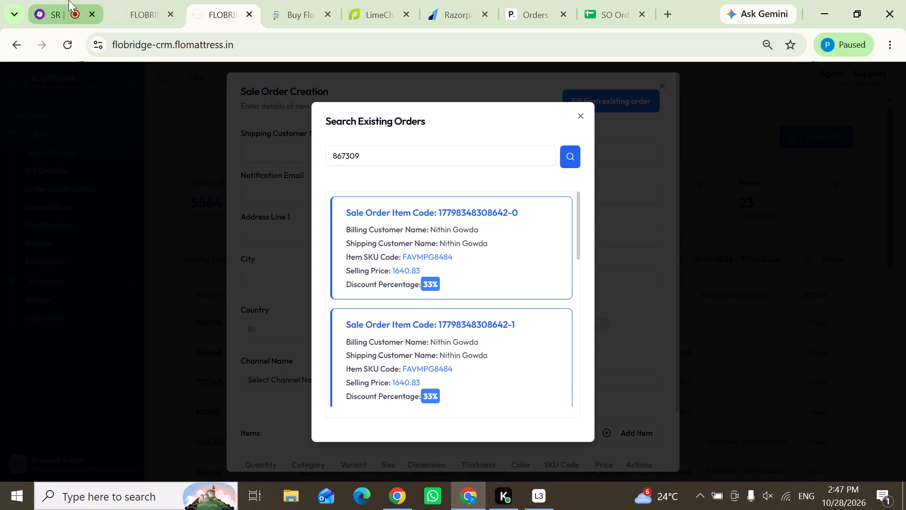
left_click(596, 179)
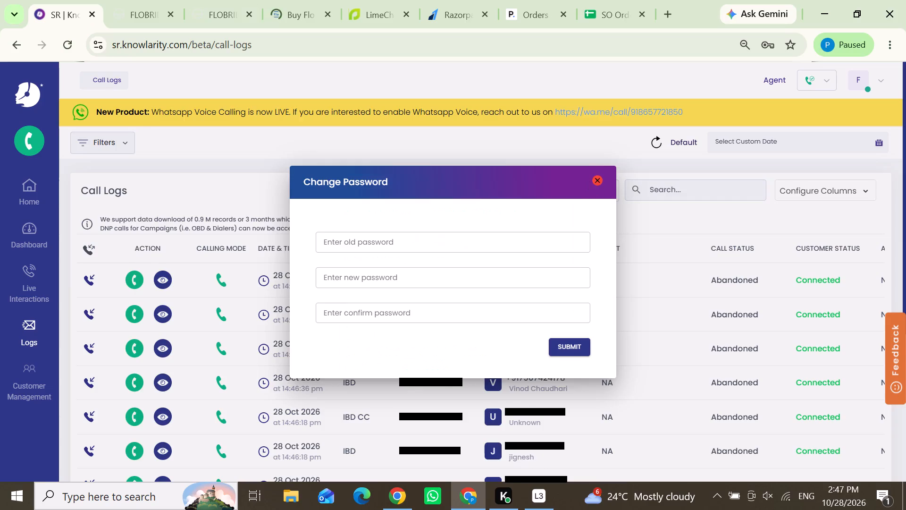
In the personal browser, examine the Odisha forest guard second merit list results and the Testbook result article, and return to the results.
left_click(397, 497)
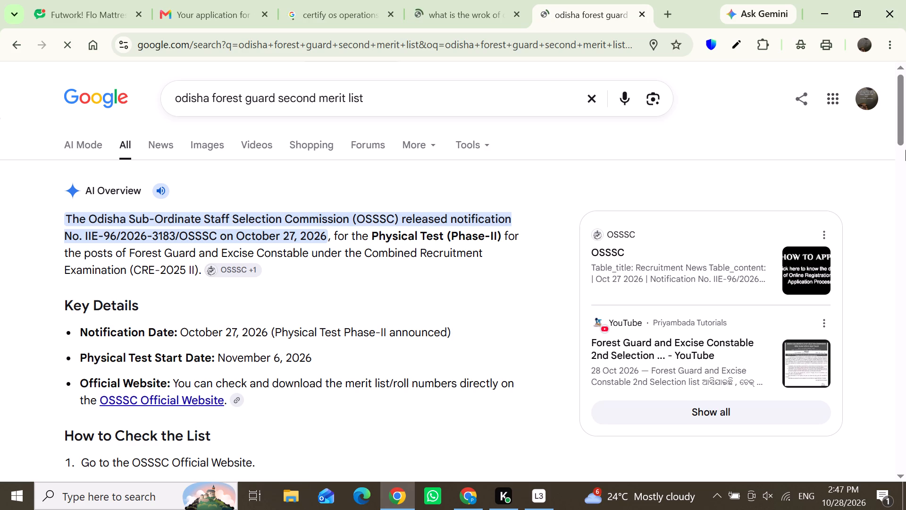
left_click_drag(904, 144, 905, 201)
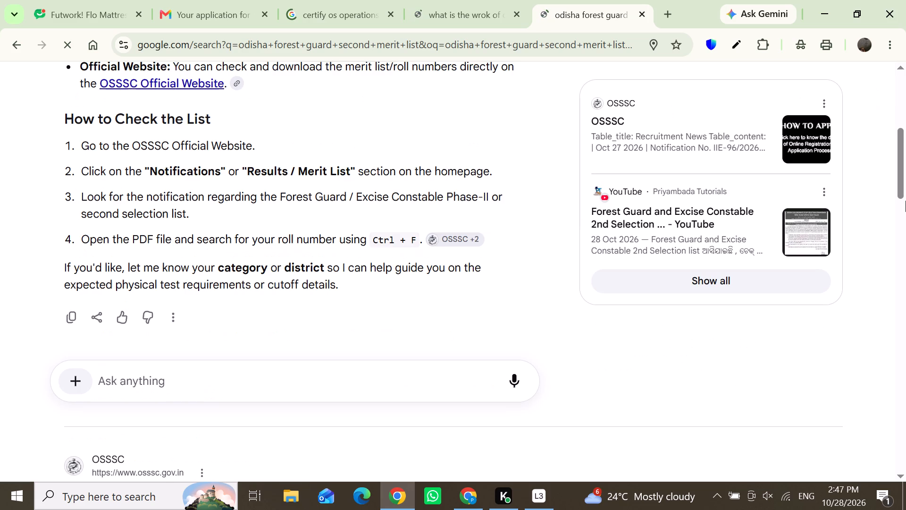
left_click_drag(905, 201, 905, 251)
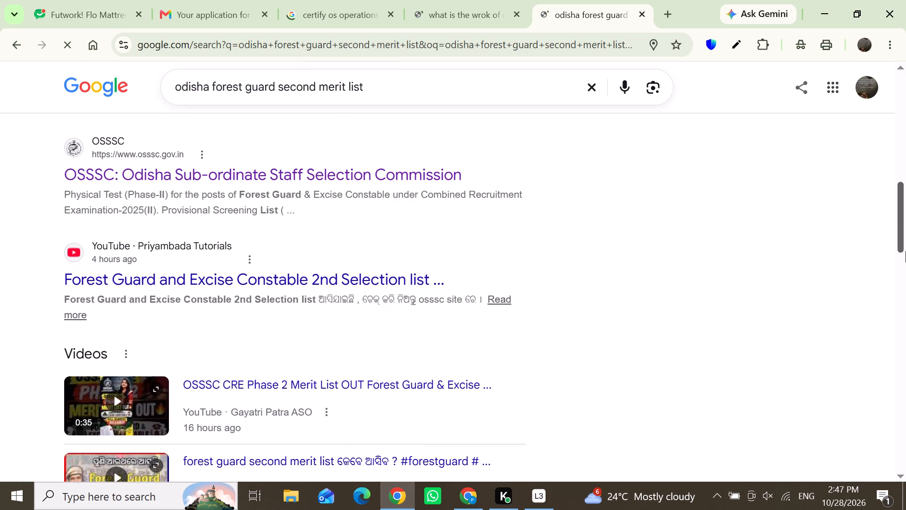
left_click_drag(905, 251, 905, 319)
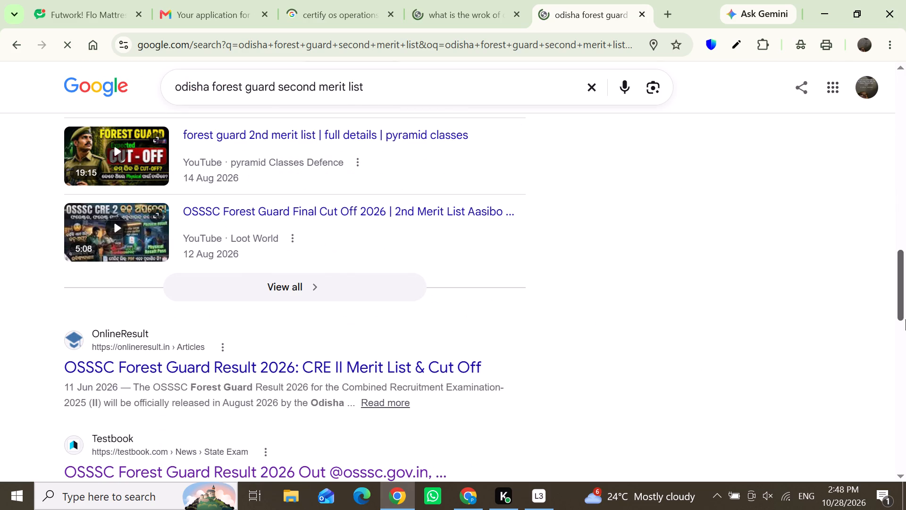
left_click_drag(905, 319, 905, 336)
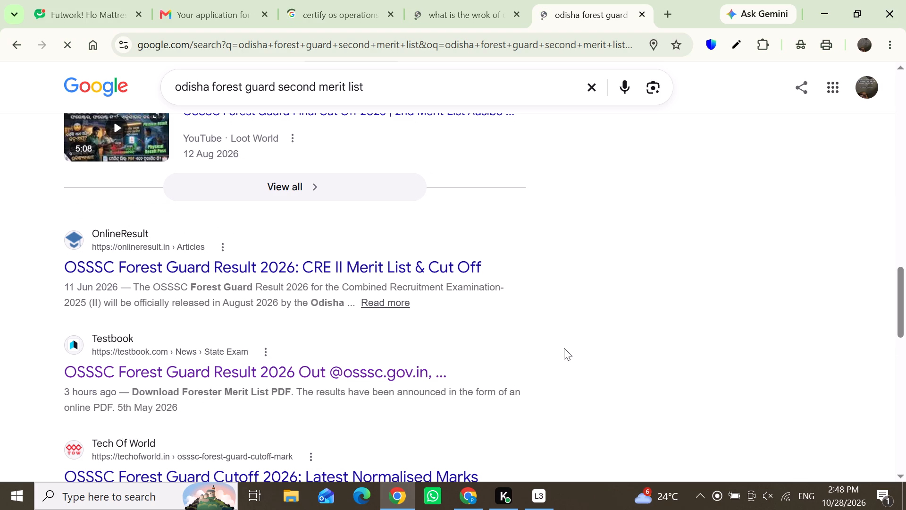
left_click(294, 372)
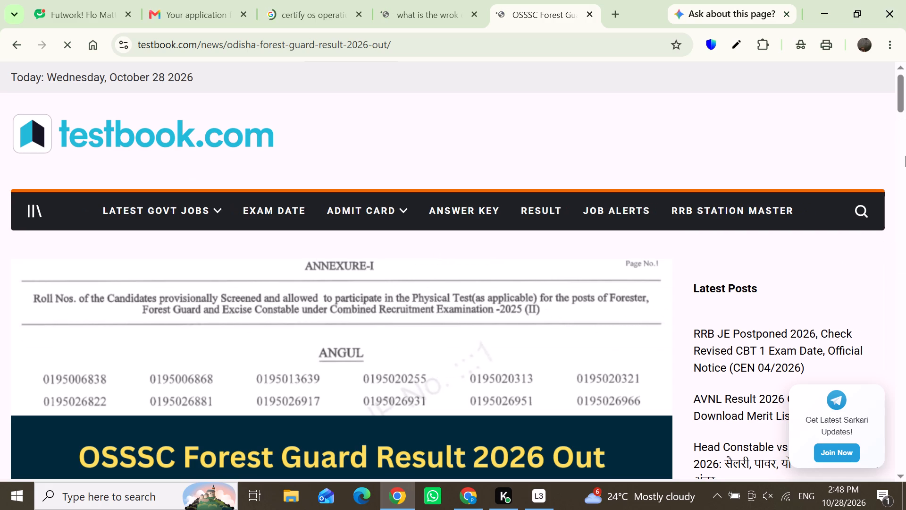
left_click_drag(905, 86, 903, 102)
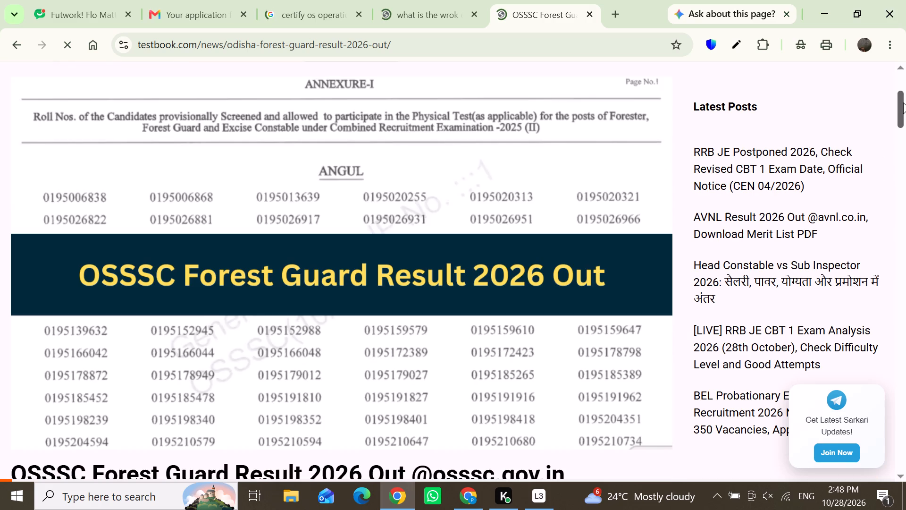
left_click_drag(903, 102, 901, 119)
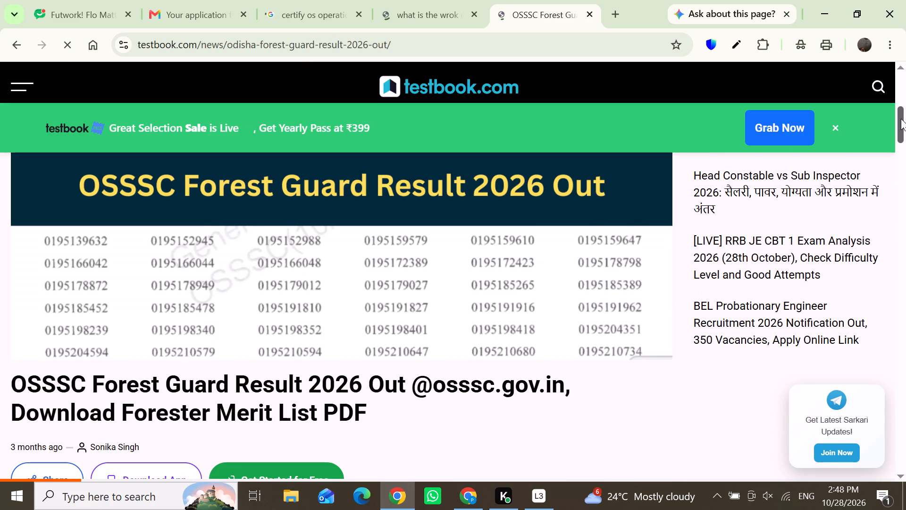
left_click_drag(901, 119, 894, 70)
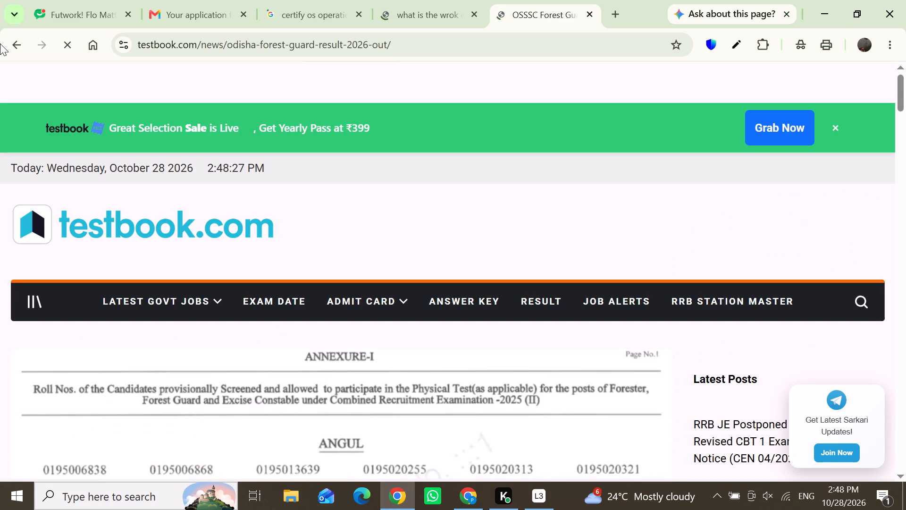
left_click(5, 37)
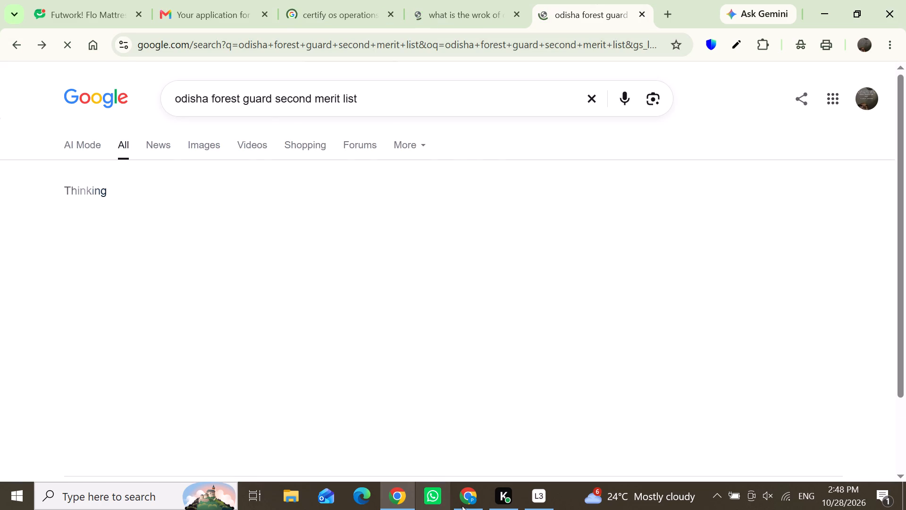
Switch back to the work browser and compare the SKU codes of the mattress protector items in order 867309.
left_click(462, 505)
left_click(135, 0)
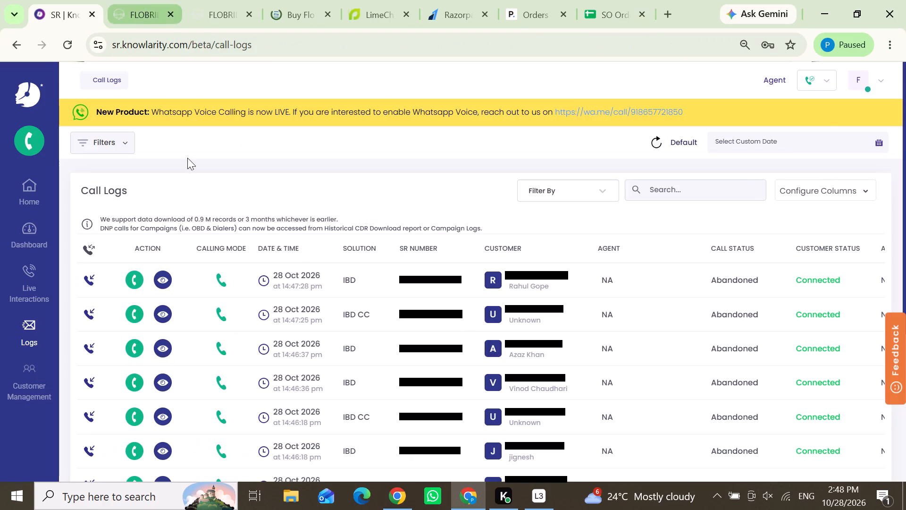
left_click(371, 255)
scroll(495, 304, "down", 1)
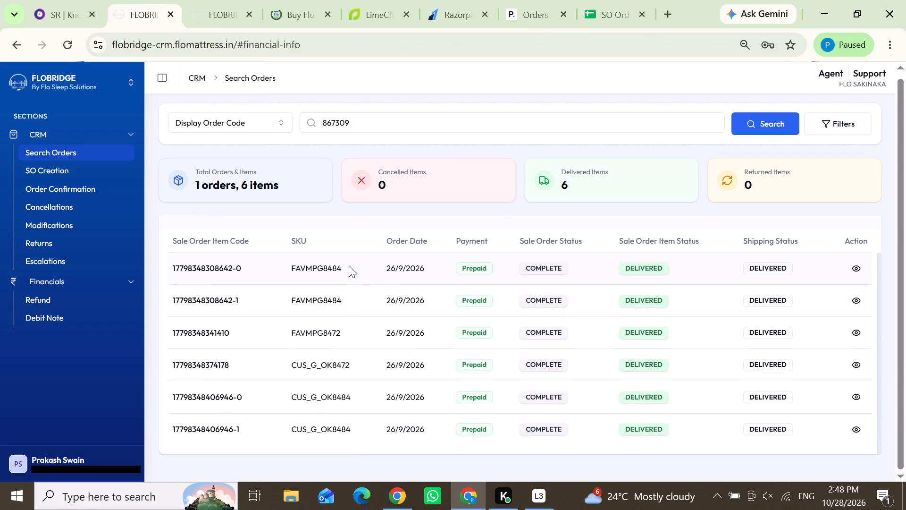
left_click_drag(349, 265, 281, 265)
left_click(368, 295)
left_click_drag(356, 301, 272, 290)
left_click(260, 325)
left_click_drag(351, 332, 268, 329)
left_click(260, 357)
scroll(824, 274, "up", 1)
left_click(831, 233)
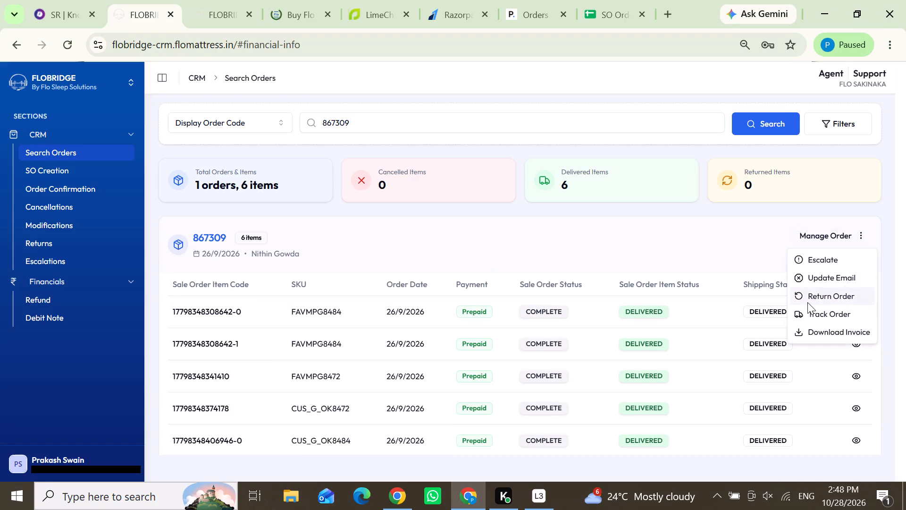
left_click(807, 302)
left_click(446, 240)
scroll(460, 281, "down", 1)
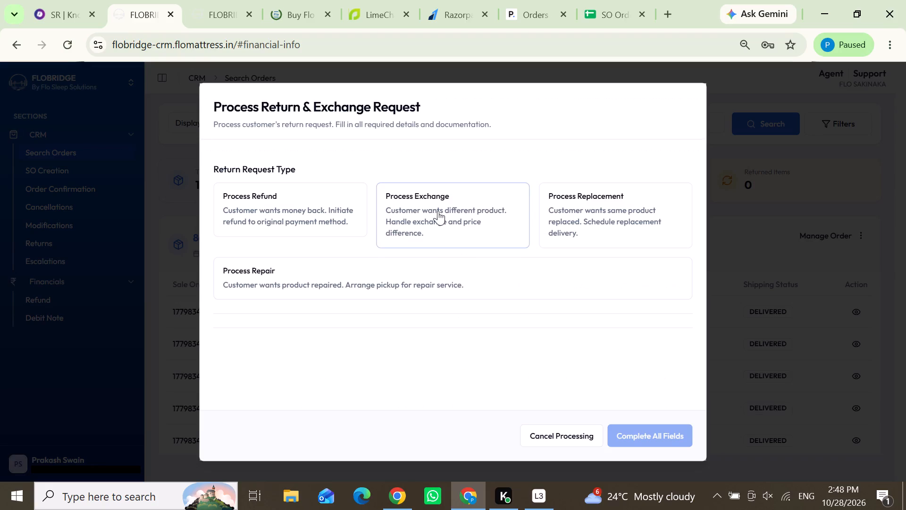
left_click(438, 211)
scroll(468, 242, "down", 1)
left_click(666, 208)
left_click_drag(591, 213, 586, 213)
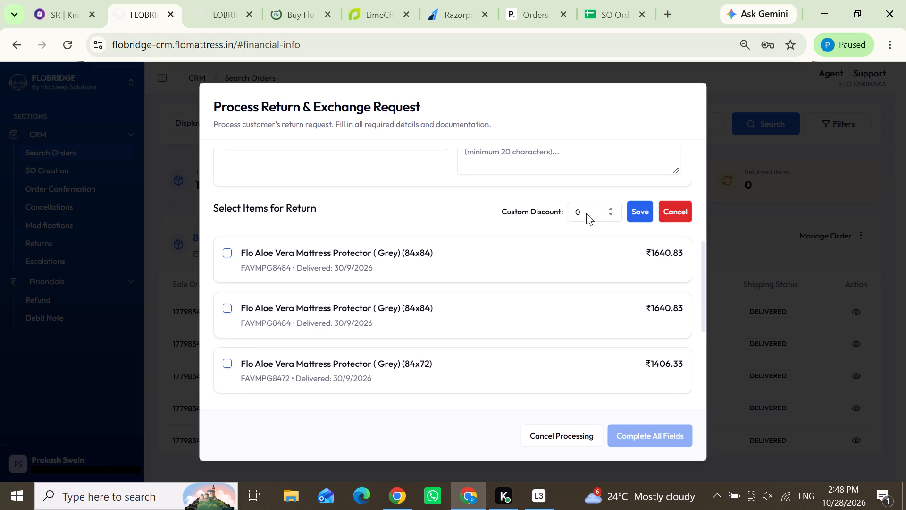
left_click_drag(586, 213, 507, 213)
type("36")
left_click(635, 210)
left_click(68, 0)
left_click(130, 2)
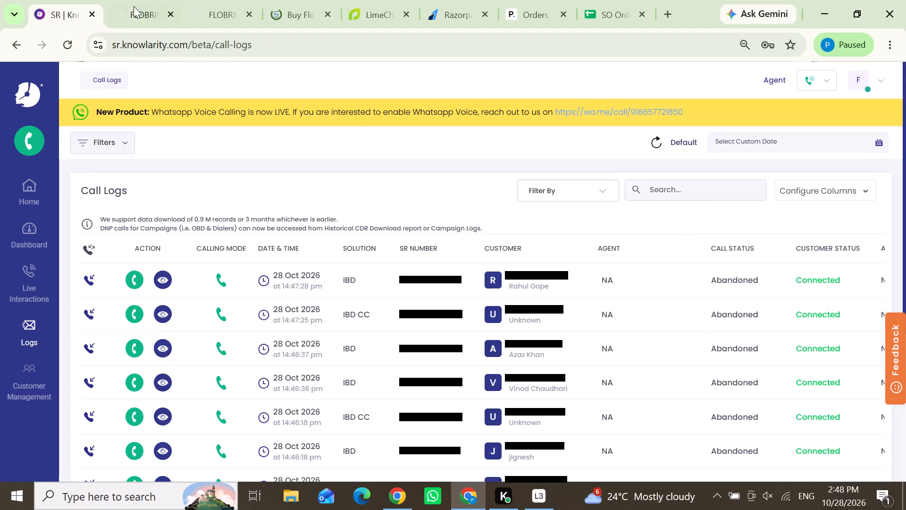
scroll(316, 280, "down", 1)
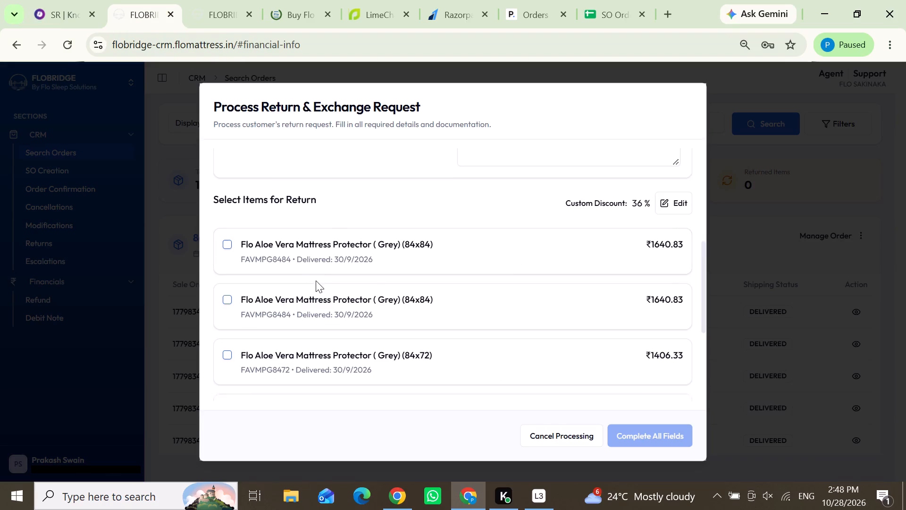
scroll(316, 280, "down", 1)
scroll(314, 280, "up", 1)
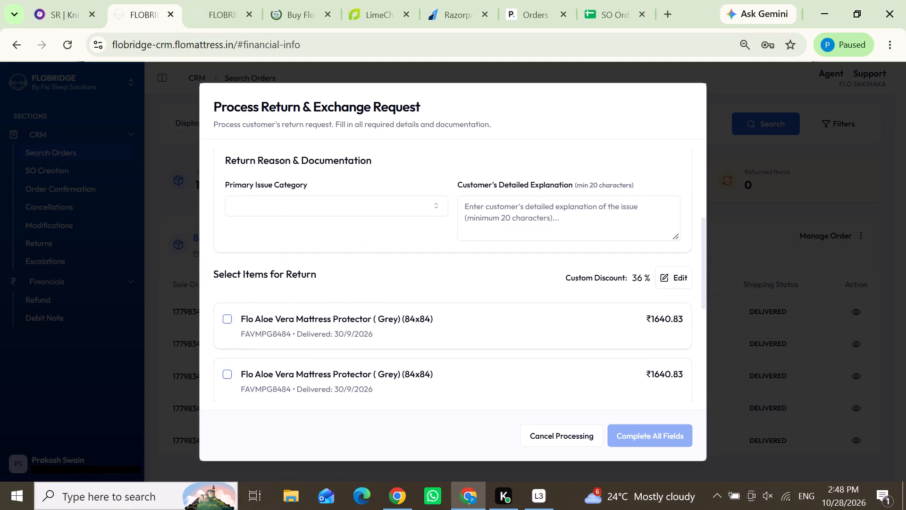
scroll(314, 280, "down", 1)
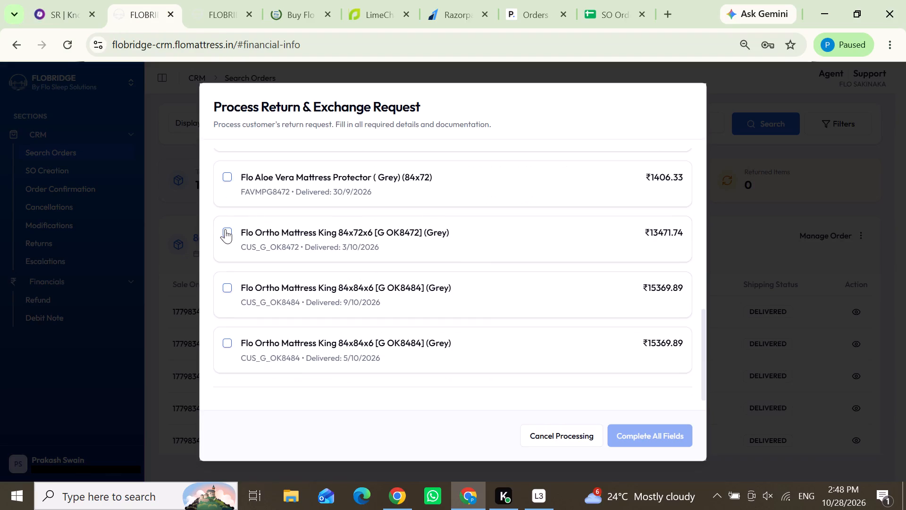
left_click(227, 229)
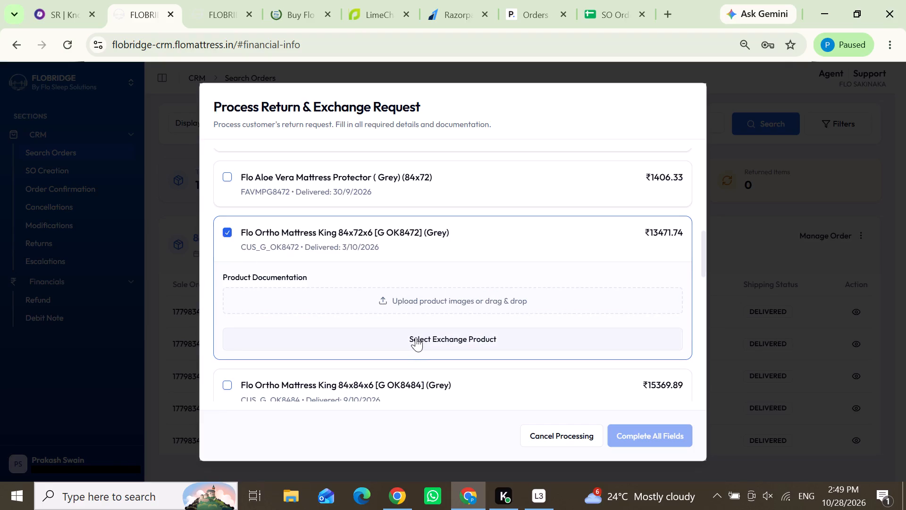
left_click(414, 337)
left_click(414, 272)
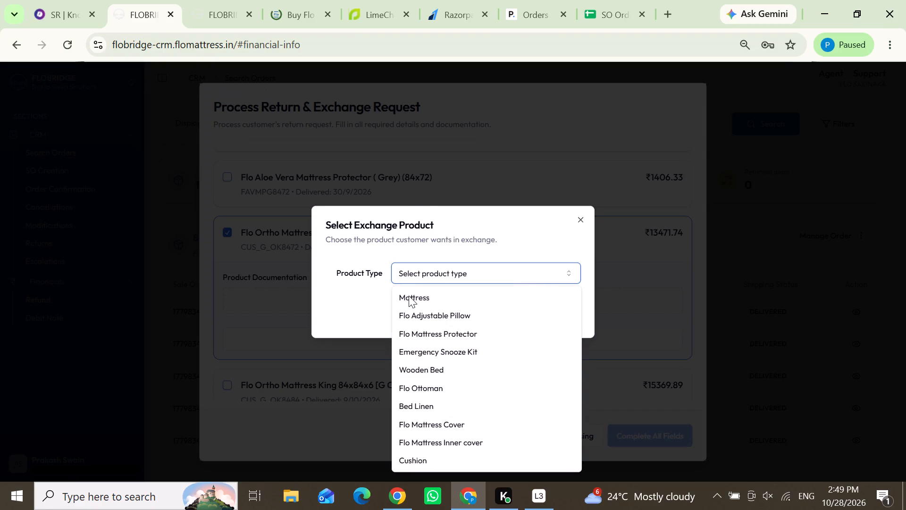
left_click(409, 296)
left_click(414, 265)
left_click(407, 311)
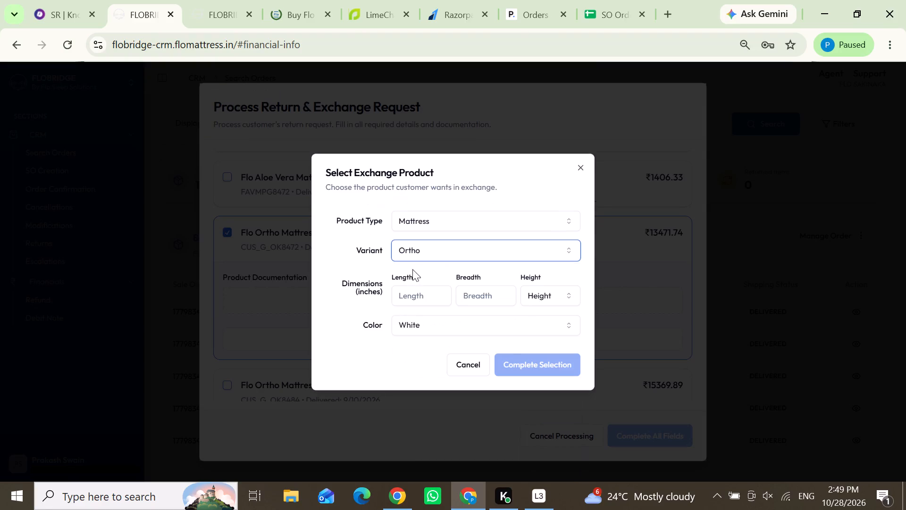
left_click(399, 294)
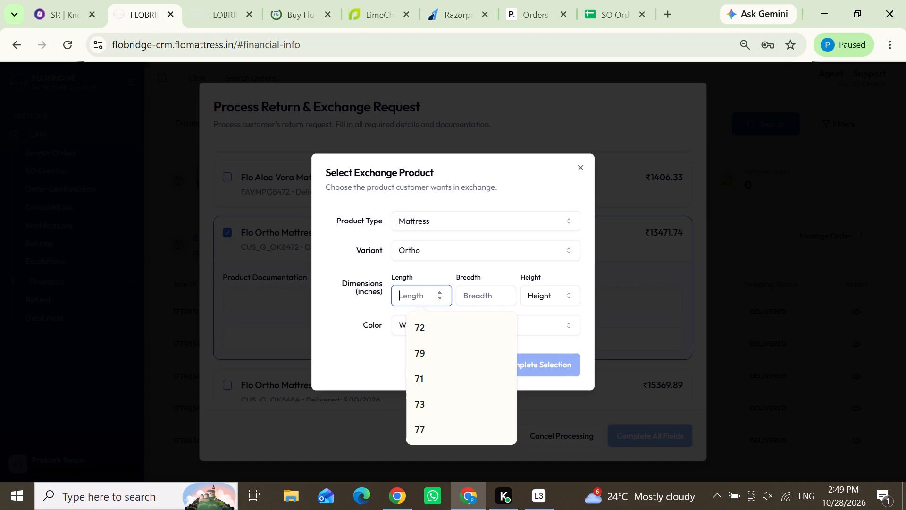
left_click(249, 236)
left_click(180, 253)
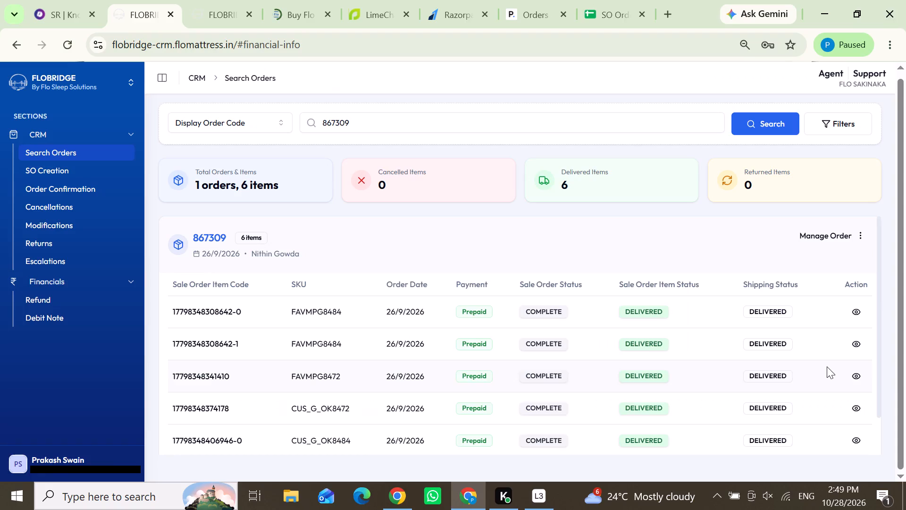
left_click(853, 409)
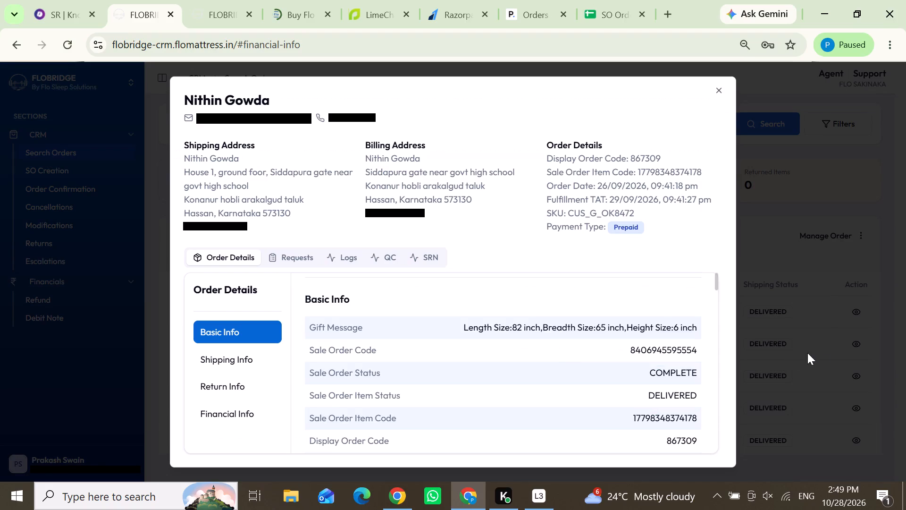
left_click(772, 368)
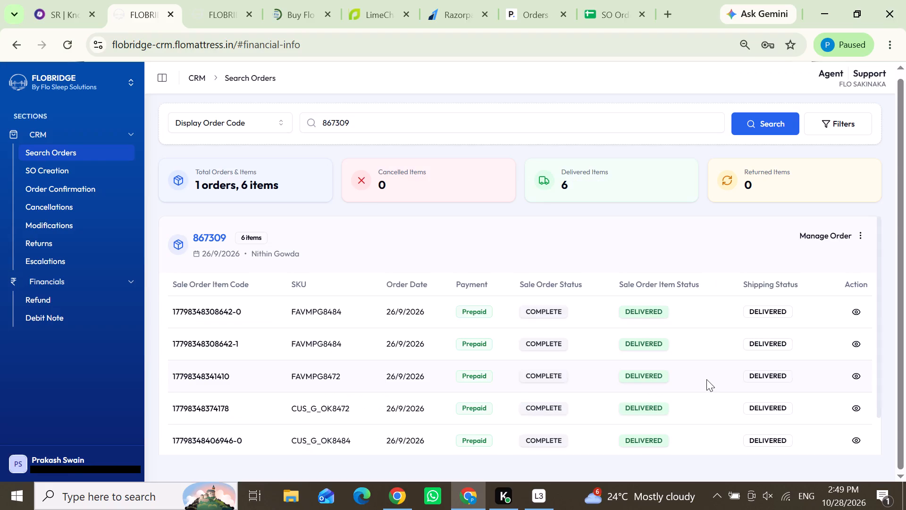
scroll(705, 379, "down", 2)
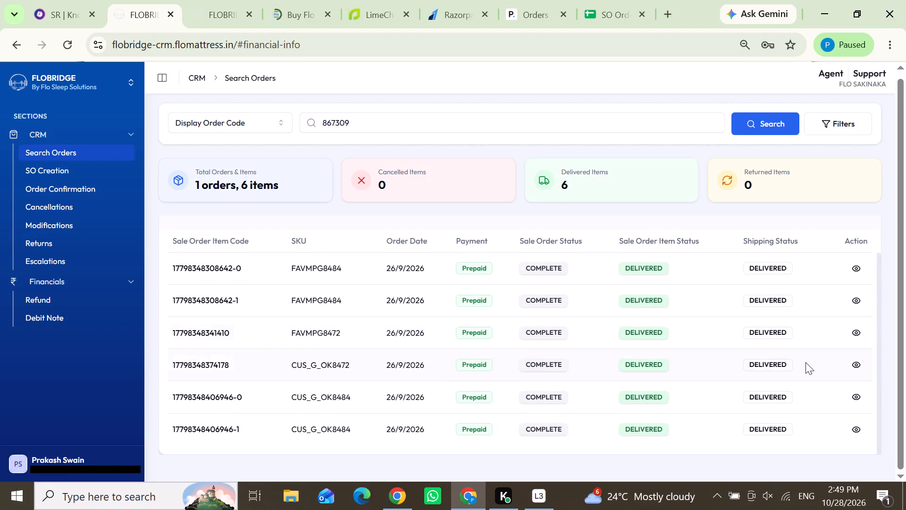
scroll(805, 362, "up", 1)
left_click(846, 233)
left_click(813, 300)
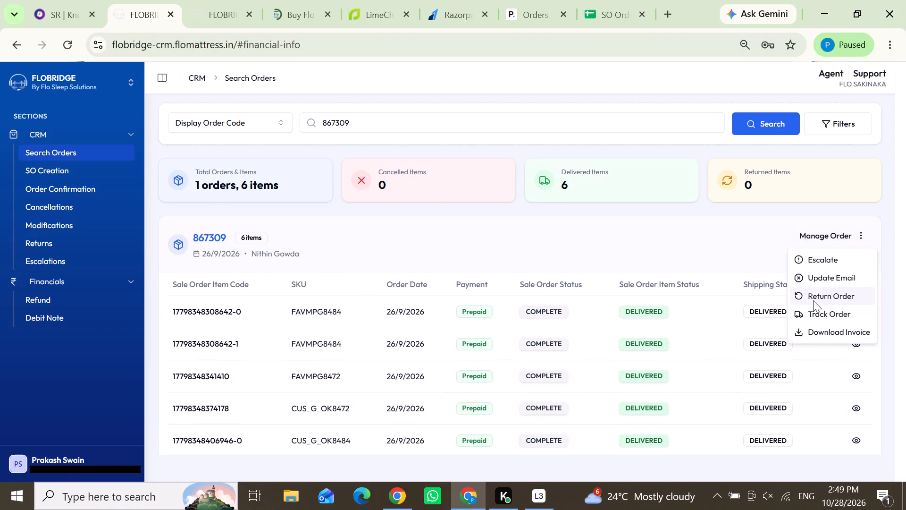
scroll(427, 300, "down", 1)
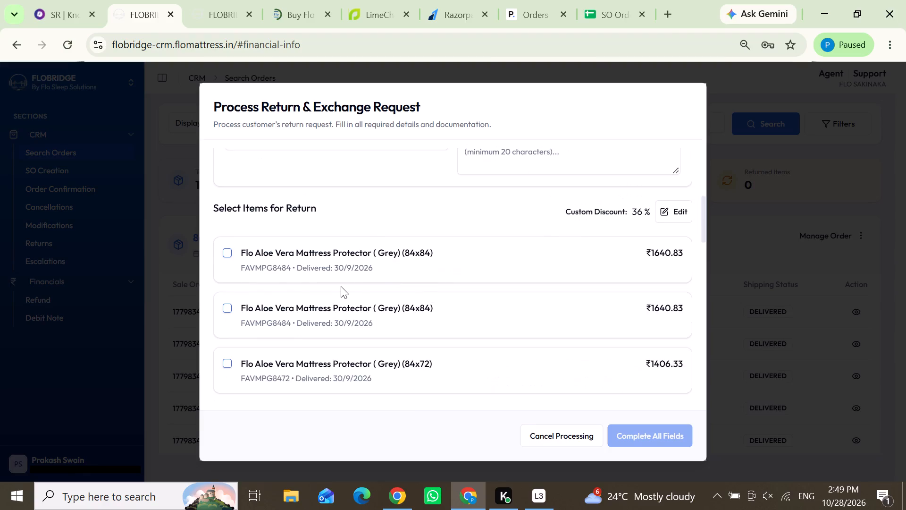
scroll(340, 287, "down", 1)
left_click(418, 272)
left_click(416, 273)
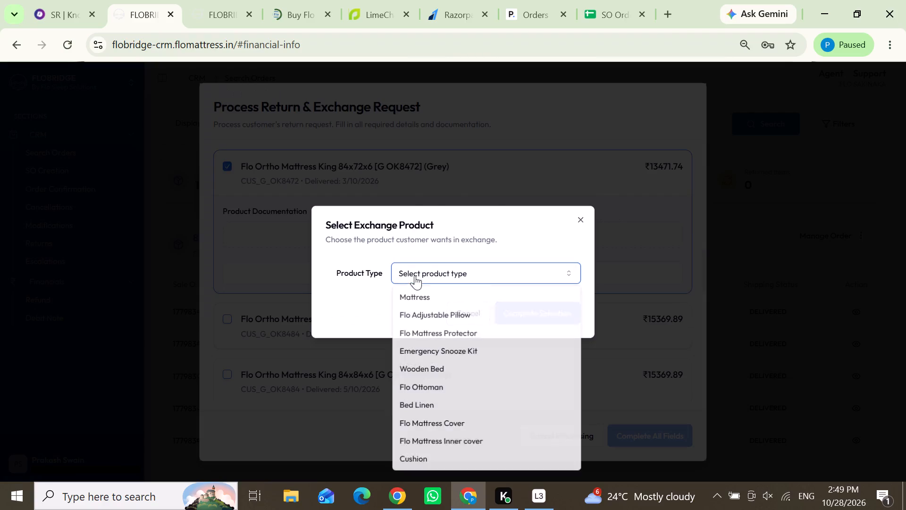
left_click(411, 290)
left_click(417, 264)
left_click(403, 309)
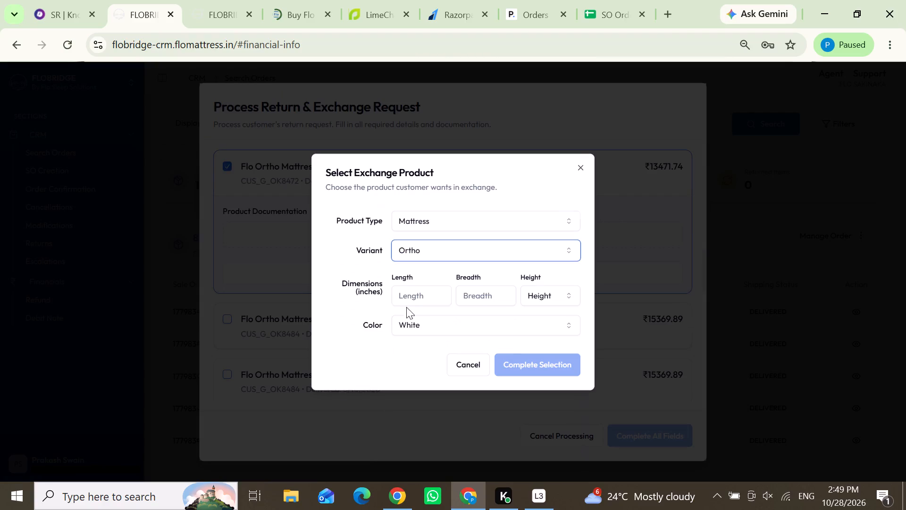
Set the exchange mattress to length 79, breadth 69 and height 6 inches in Grey, and confirm the selection.
left_click(408, 292)
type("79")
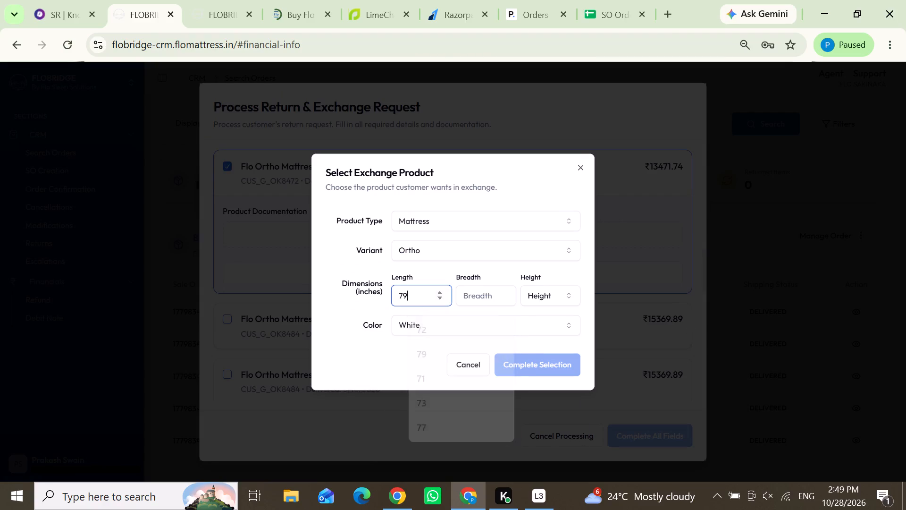
left_click(479, 295)
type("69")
left_click(534, 294)
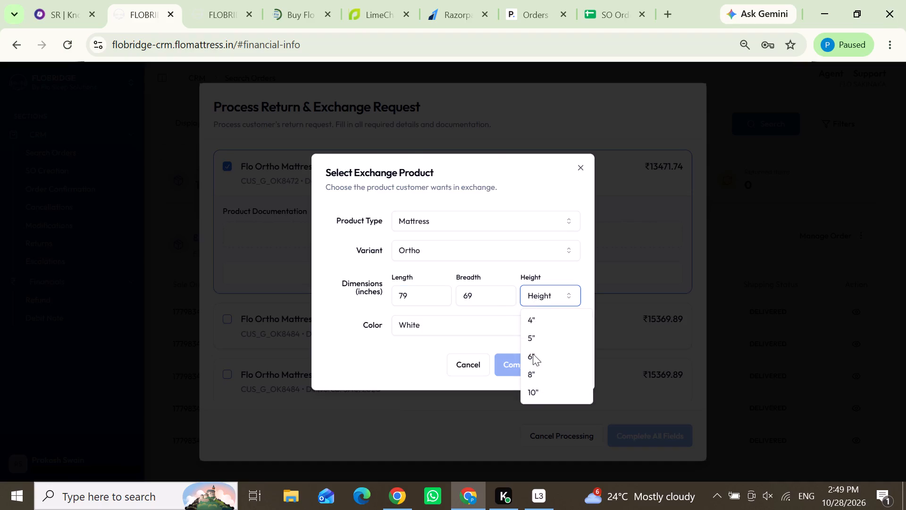
left_click(532, 355)
left_click(410, 257)
left_click(413, 296)
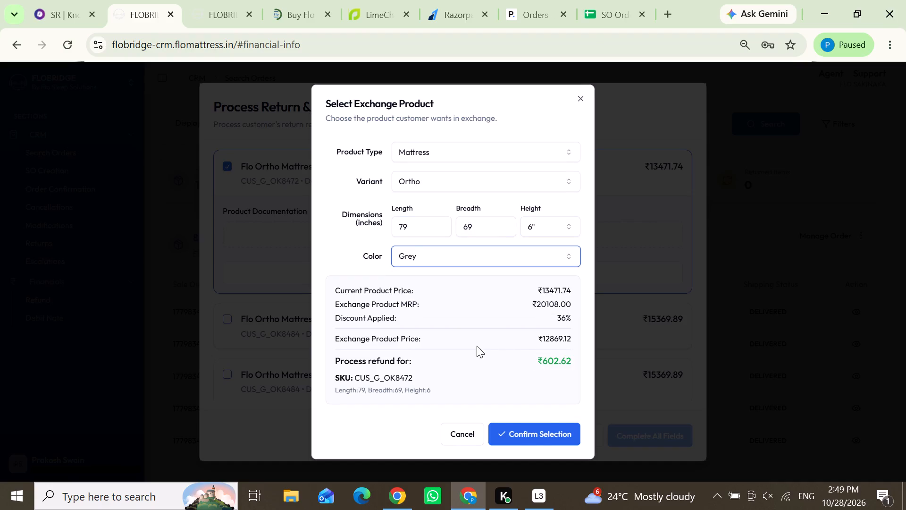
scroll(525, 349, "down", 2)
left_click(534, 435)
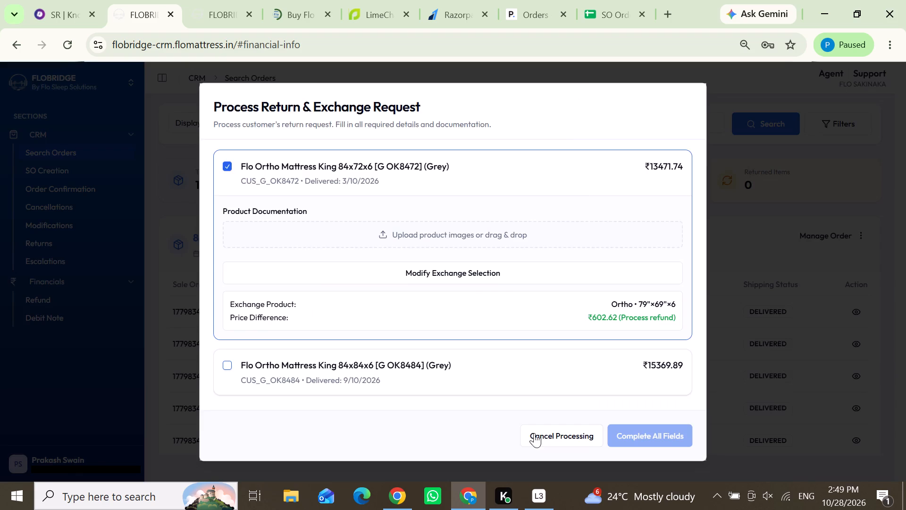
left_click_drag(705, 249, 701, 271)
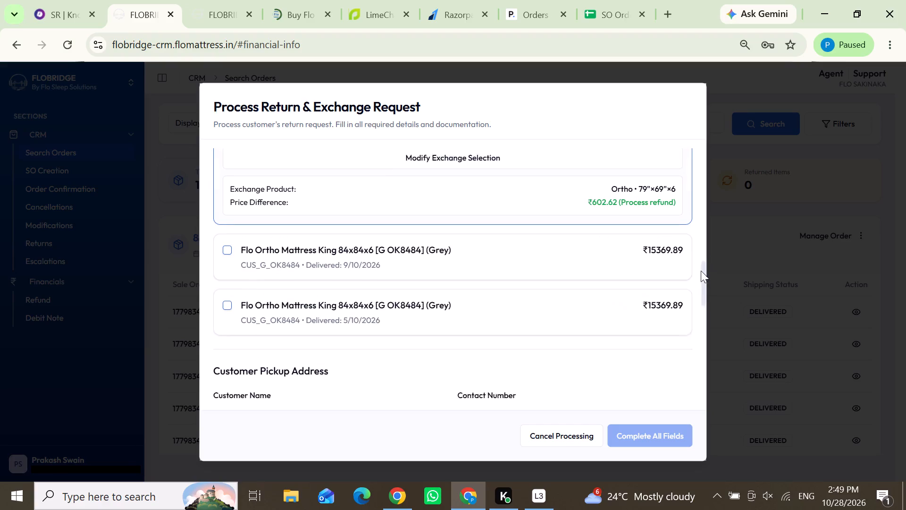
left_click_drag(701, 271, 699, 273)
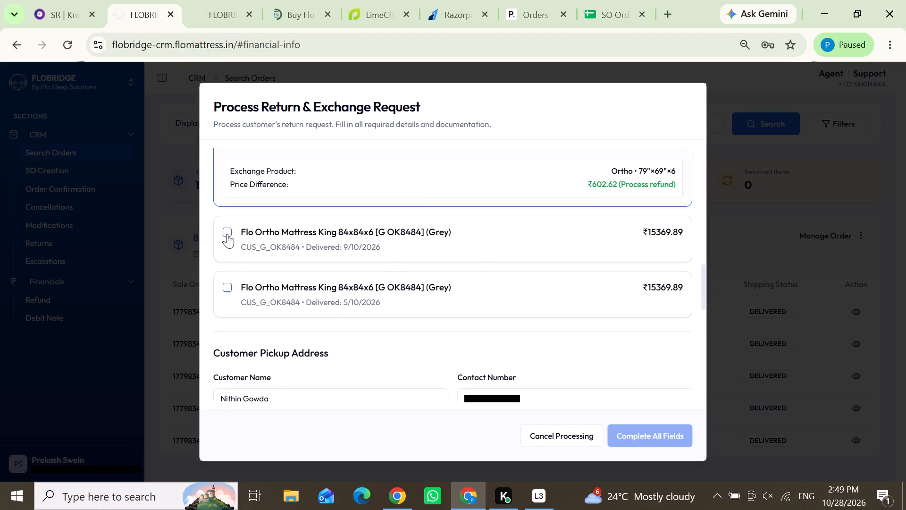
left_click(227, 234)
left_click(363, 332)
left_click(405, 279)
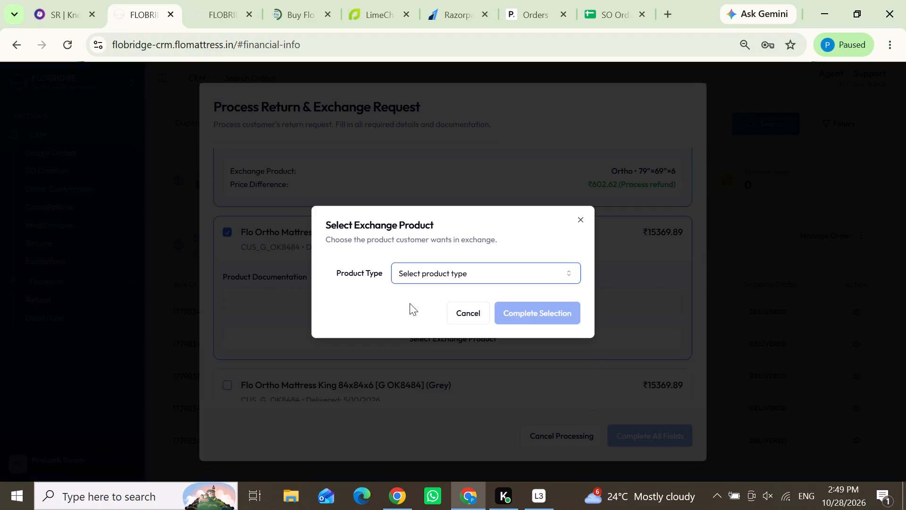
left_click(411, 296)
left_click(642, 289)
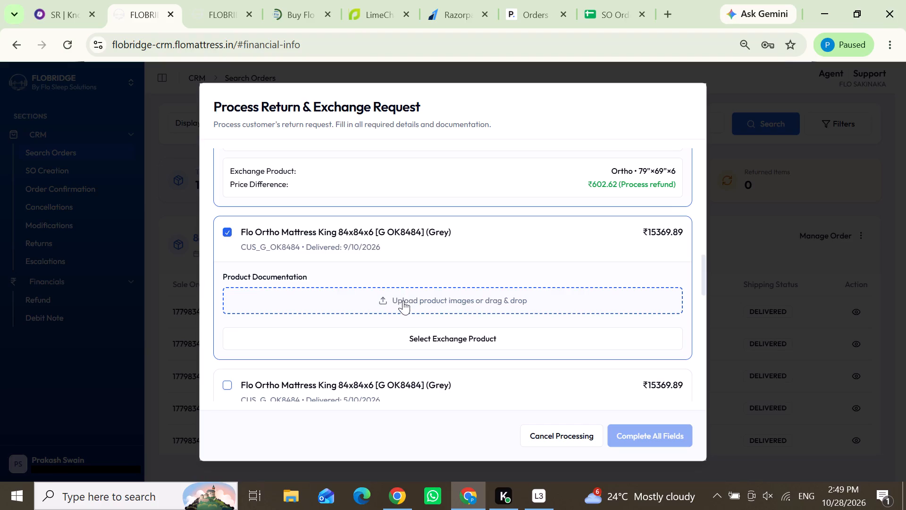
left_click(379, 333)
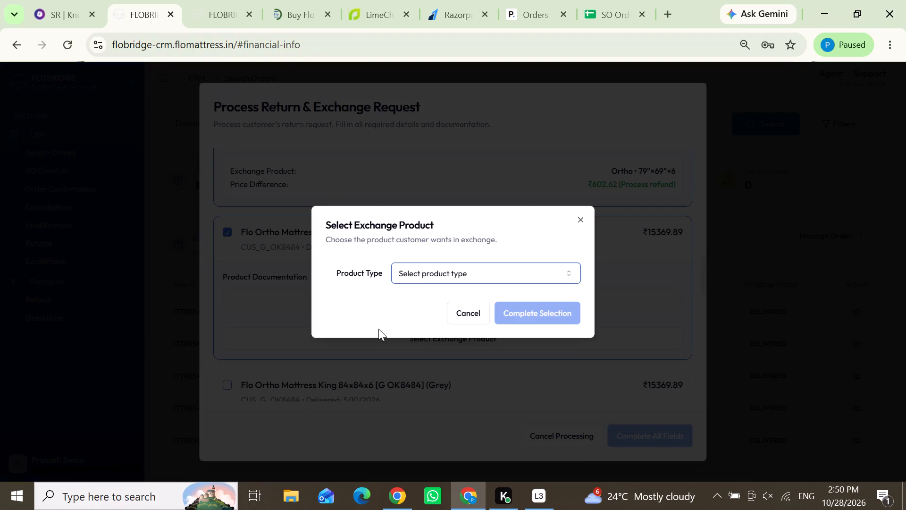
left_click(414, 275)
left_click(410, 302)
left_click(423, 272)
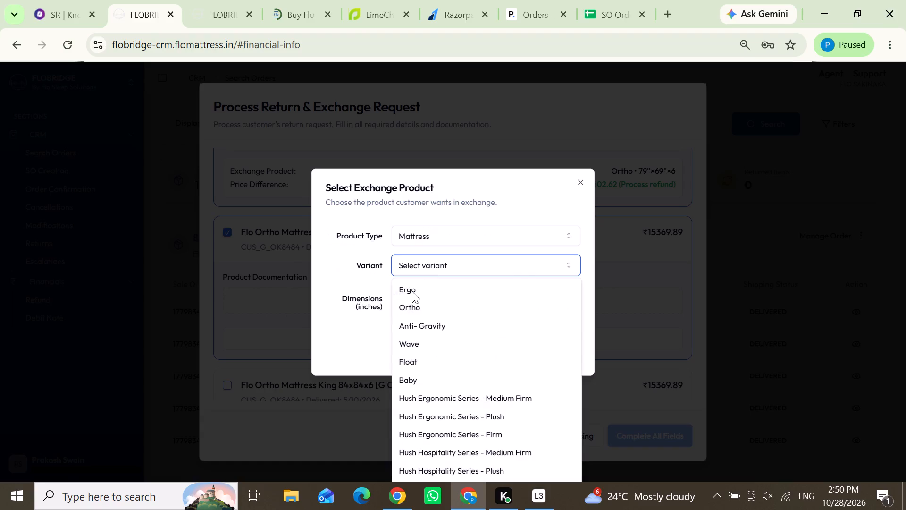
left_click(404, 308)
left_click(408, 298)
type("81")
left_click(463, 295)
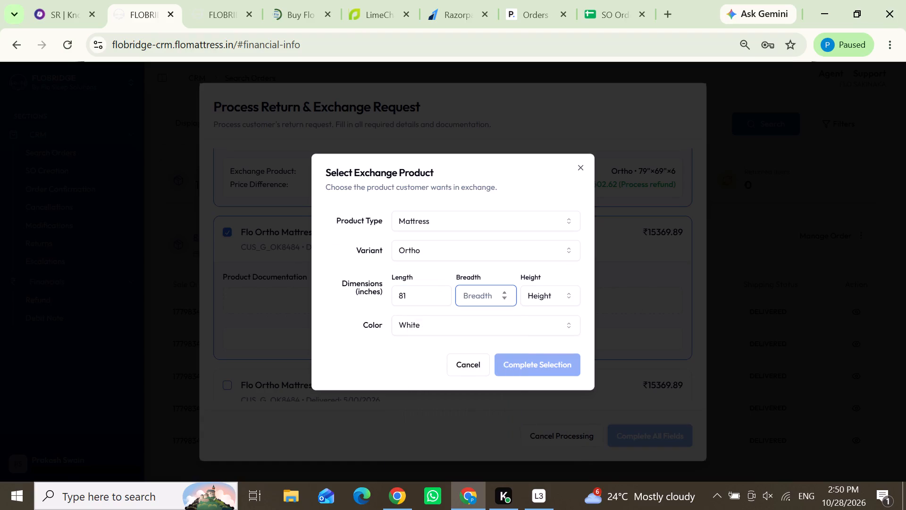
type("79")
left_click(552, 298)
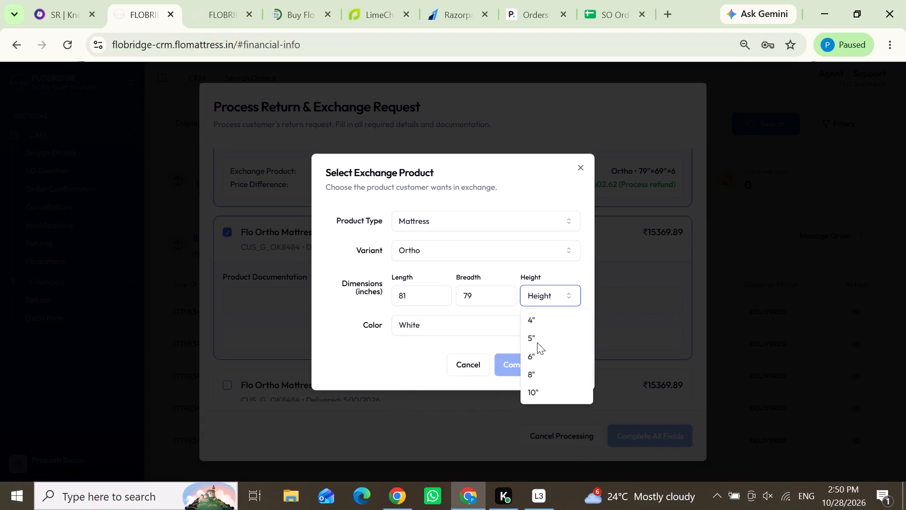
left_click(533, 355)
scroll(515, 358, "down", 2)
left_click(423, 257)
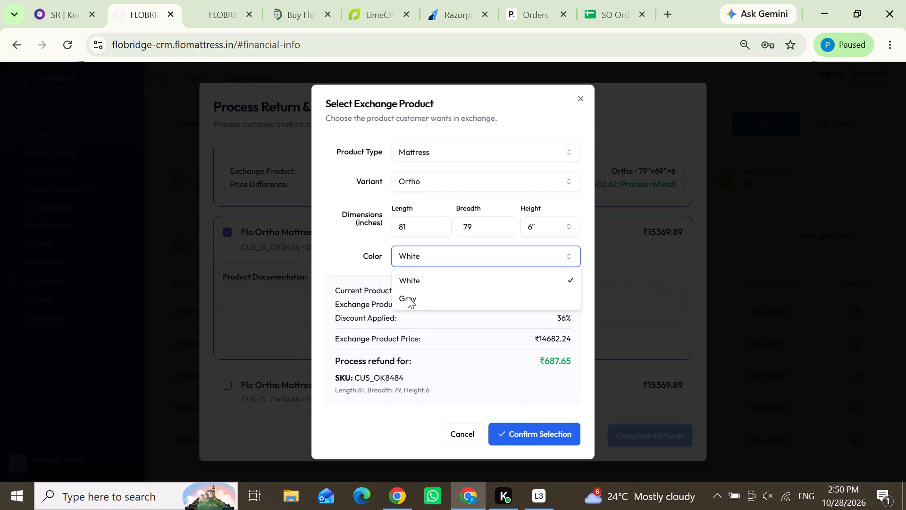
left_click(408, 297)
left_click(533, 432)
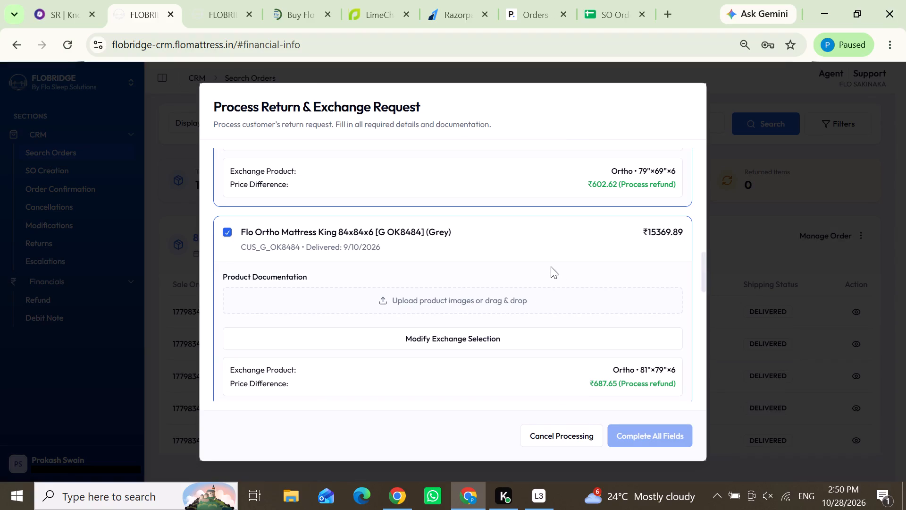
scroll(563, 283, "down", 1)
left_click(226, 180)
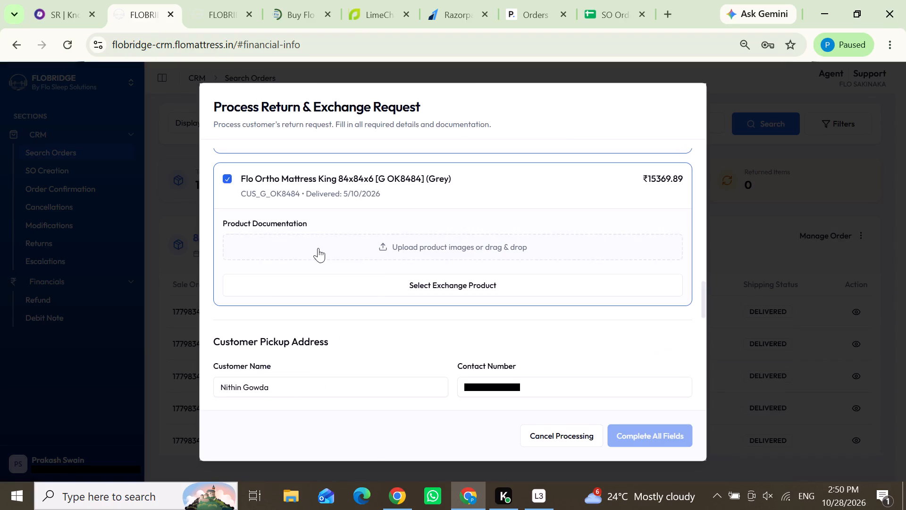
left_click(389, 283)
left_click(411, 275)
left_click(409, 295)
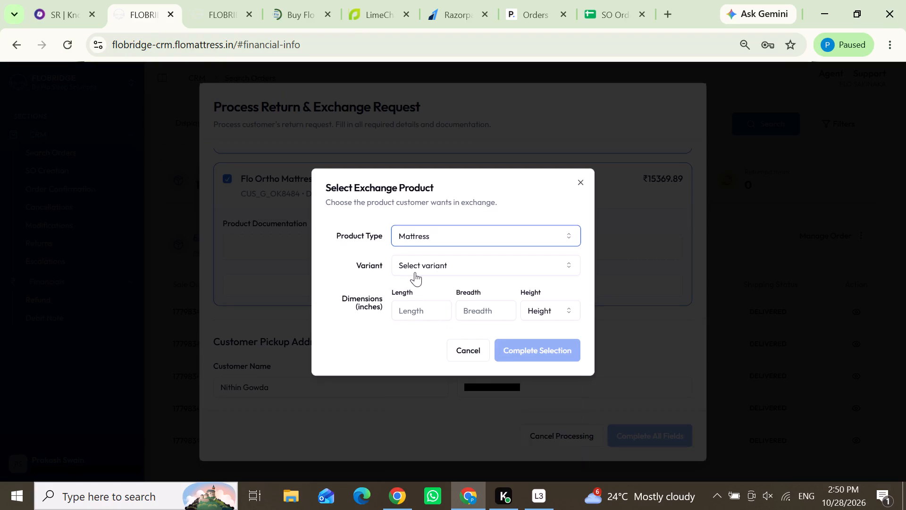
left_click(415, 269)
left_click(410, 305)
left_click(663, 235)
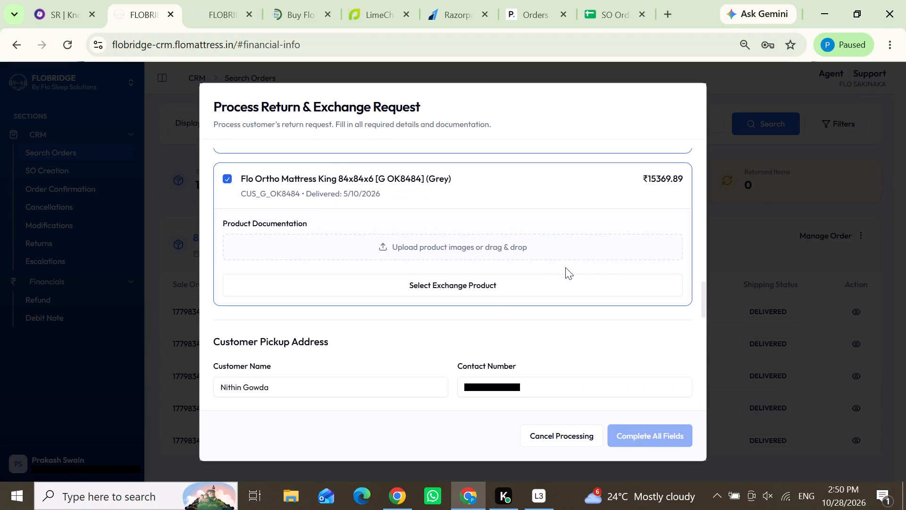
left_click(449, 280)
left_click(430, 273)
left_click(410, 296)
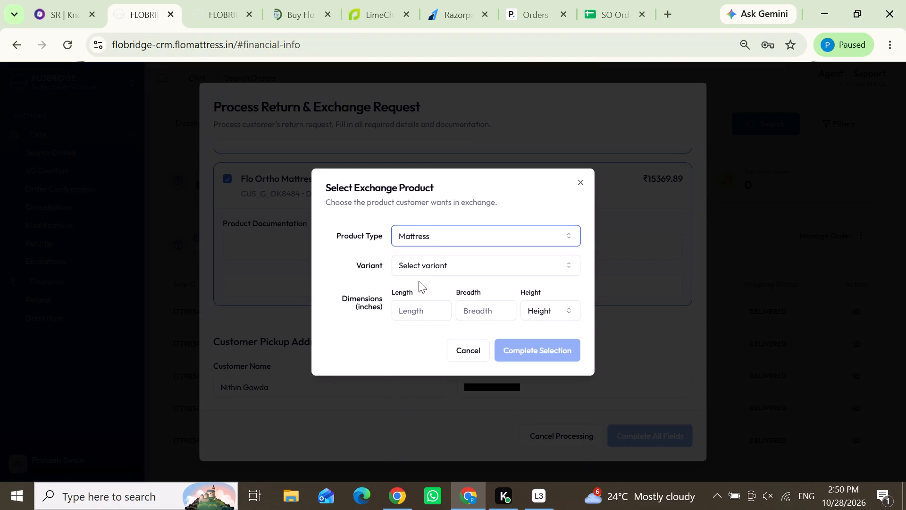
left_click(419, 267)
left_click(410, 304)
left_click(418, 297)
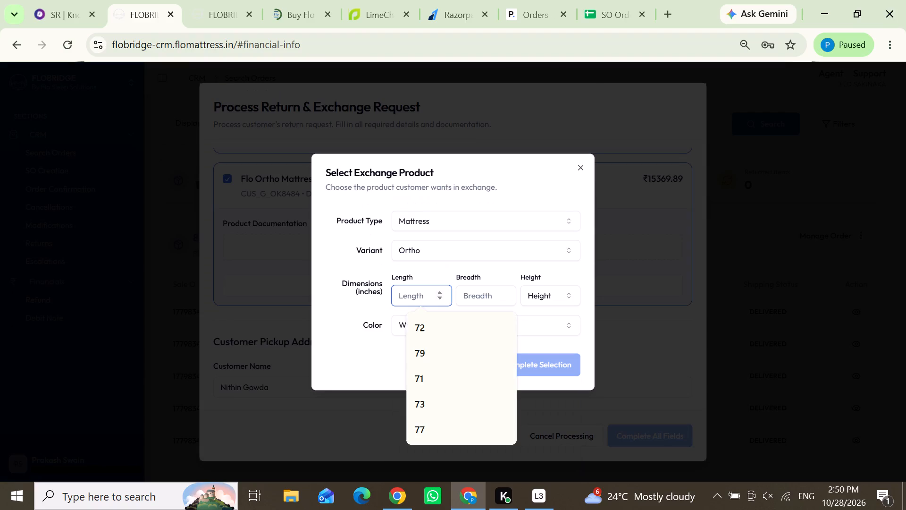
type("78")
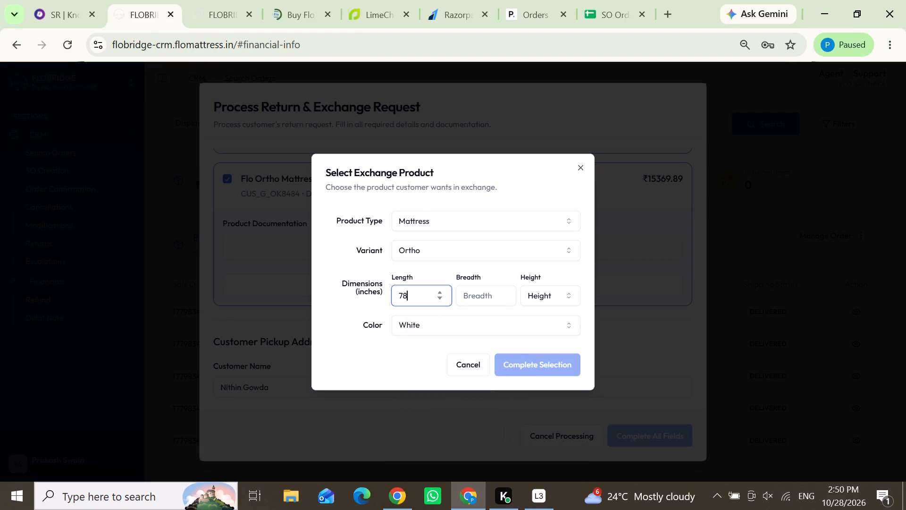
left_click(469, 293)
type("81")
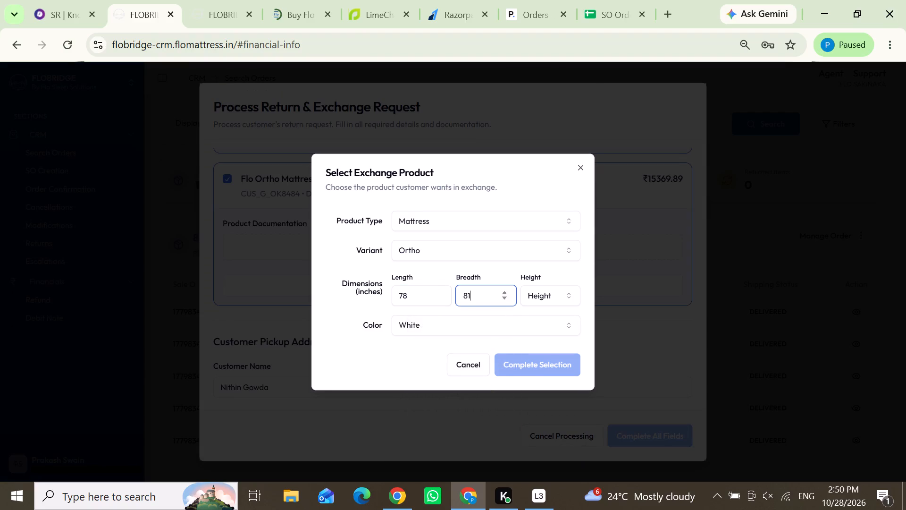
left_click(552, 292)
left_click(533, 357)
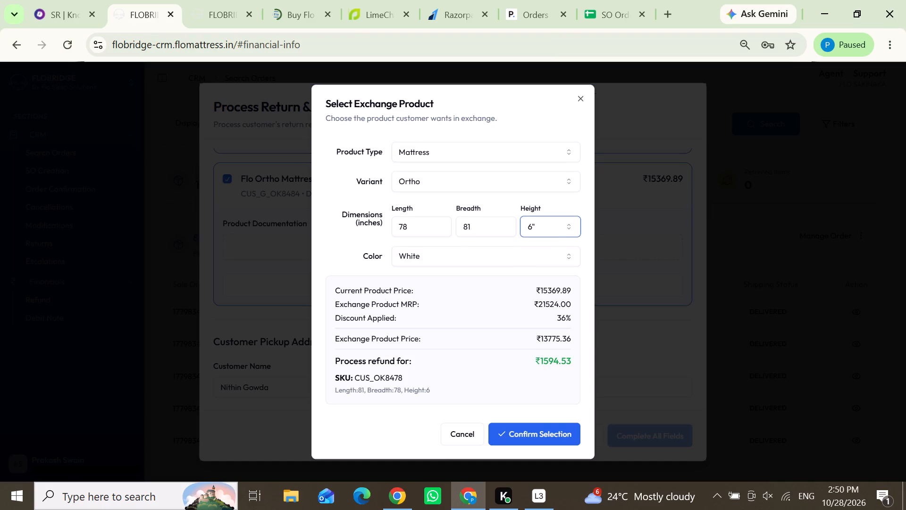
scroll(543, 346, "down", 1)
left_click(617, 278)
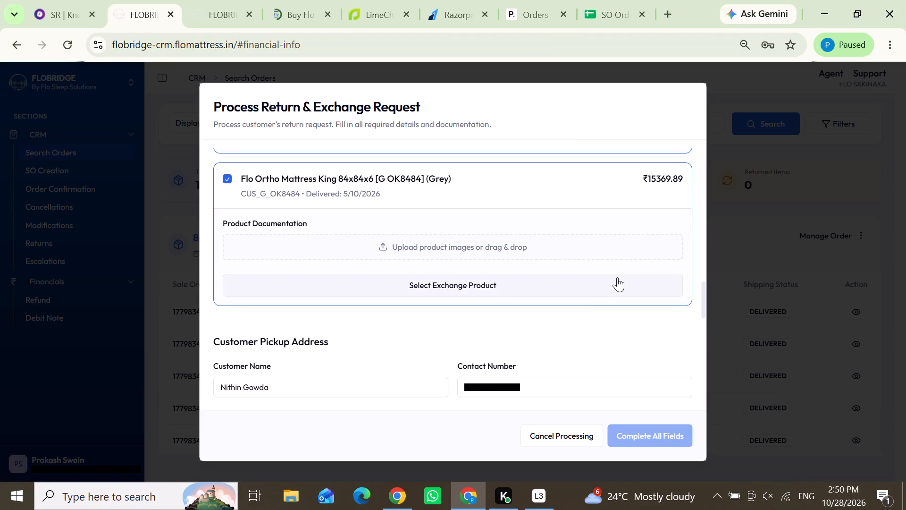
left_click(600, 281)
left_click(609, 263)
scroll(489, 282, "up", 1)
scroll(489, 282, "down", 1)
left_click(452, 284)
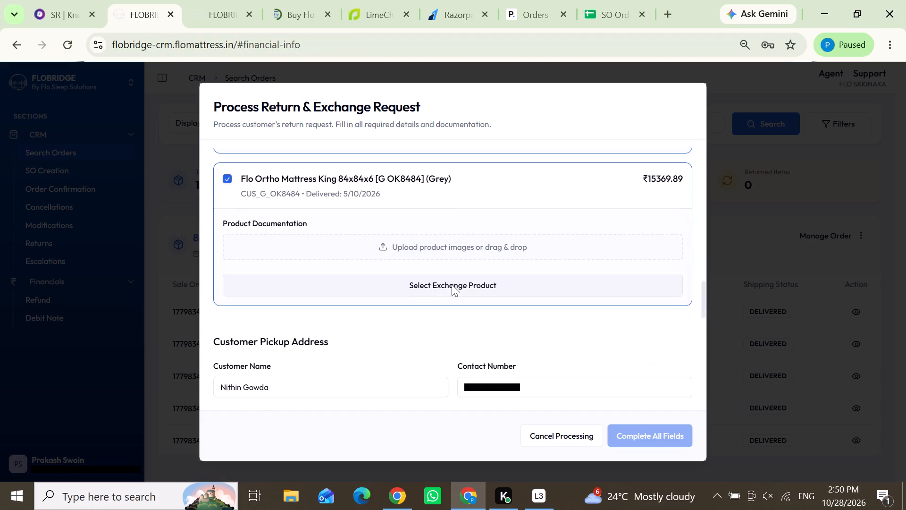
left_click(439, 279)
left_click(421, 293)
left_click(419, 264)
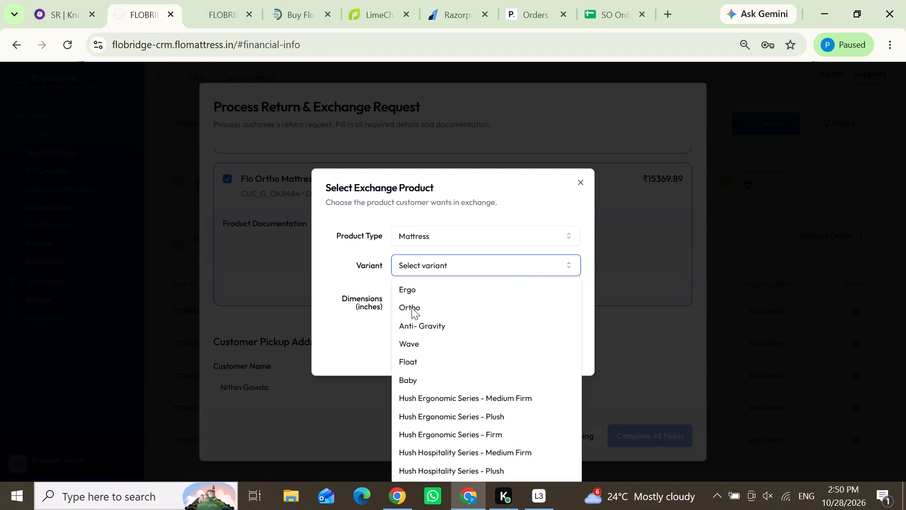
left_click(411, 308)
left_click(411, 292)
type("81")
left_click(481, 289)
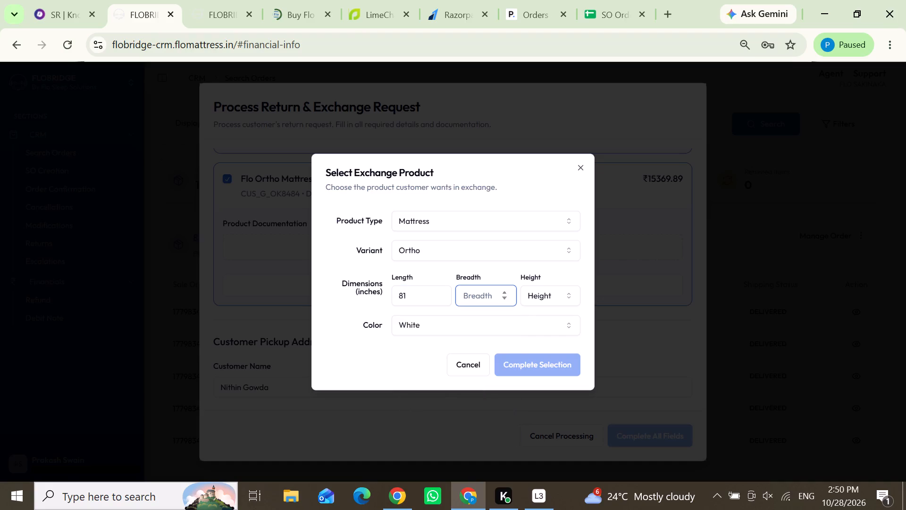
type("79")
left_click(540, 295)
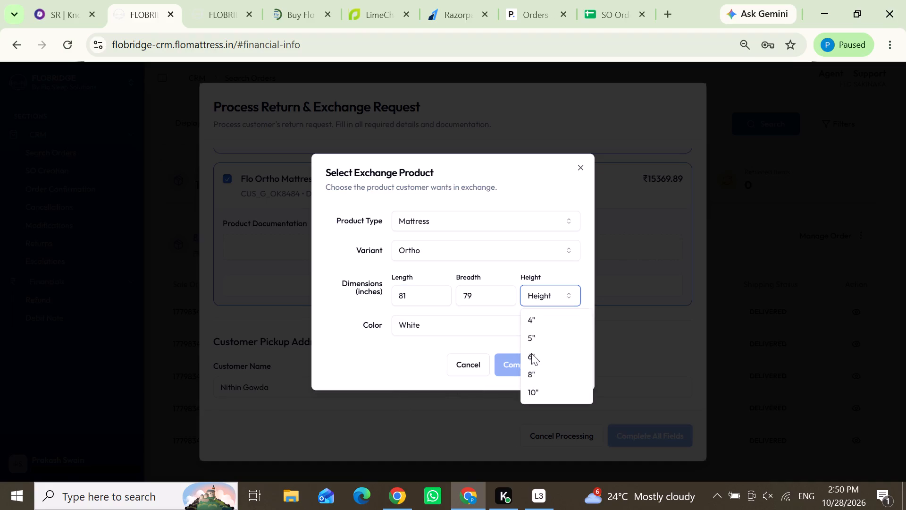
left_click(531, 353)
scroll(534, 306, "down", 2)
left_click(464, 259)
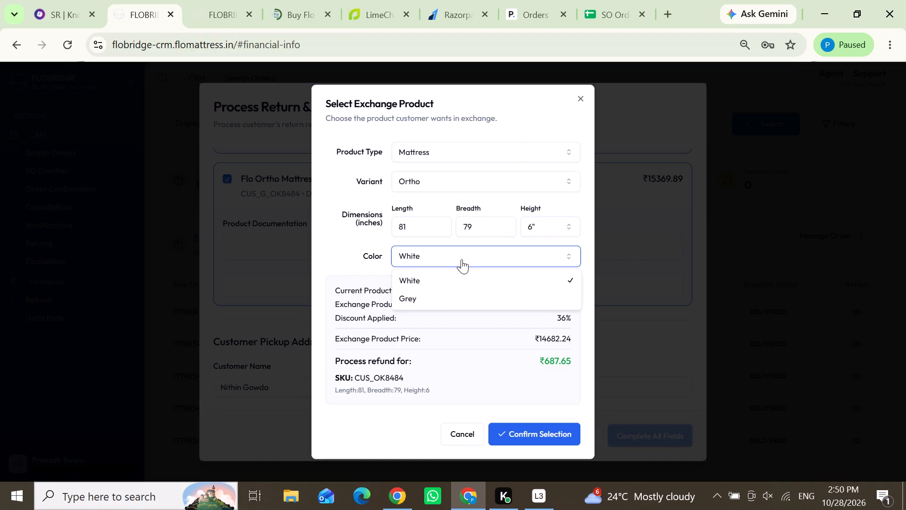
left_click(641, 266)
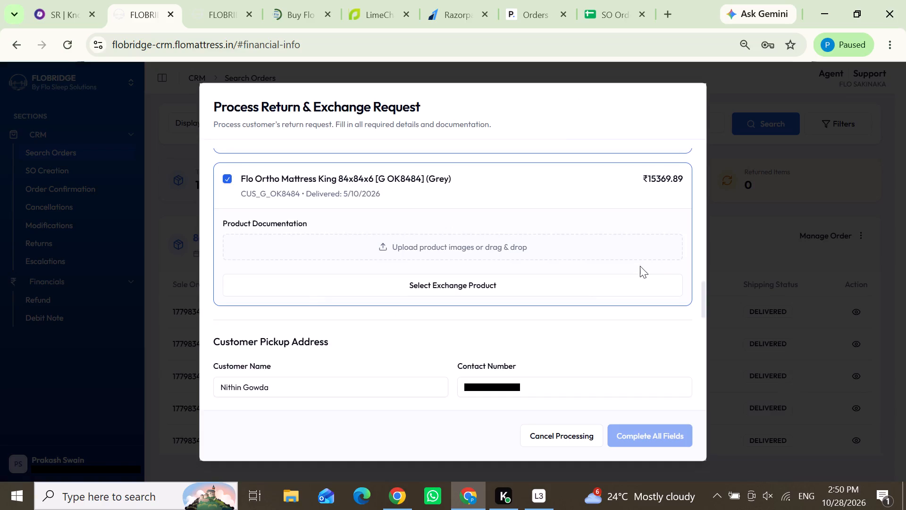
scroll(639, 266, "up", 1)
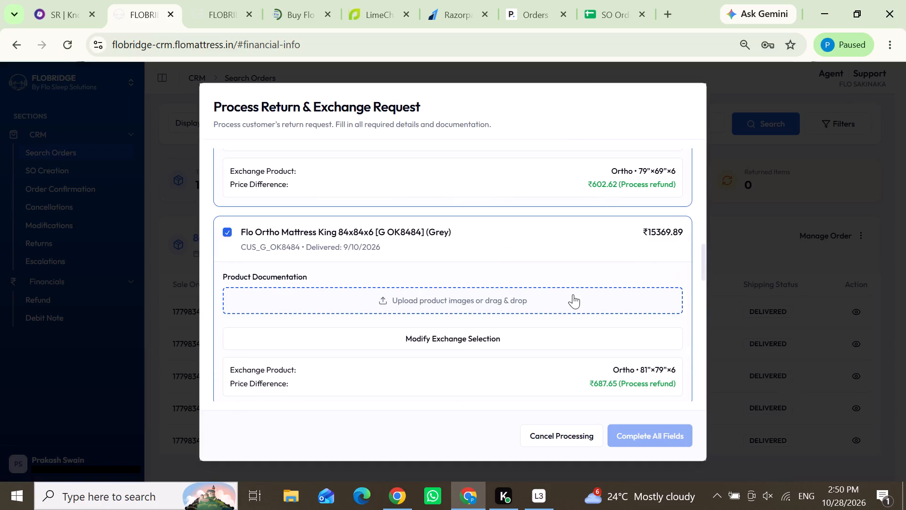
scroll(557, 326, "down", 1)
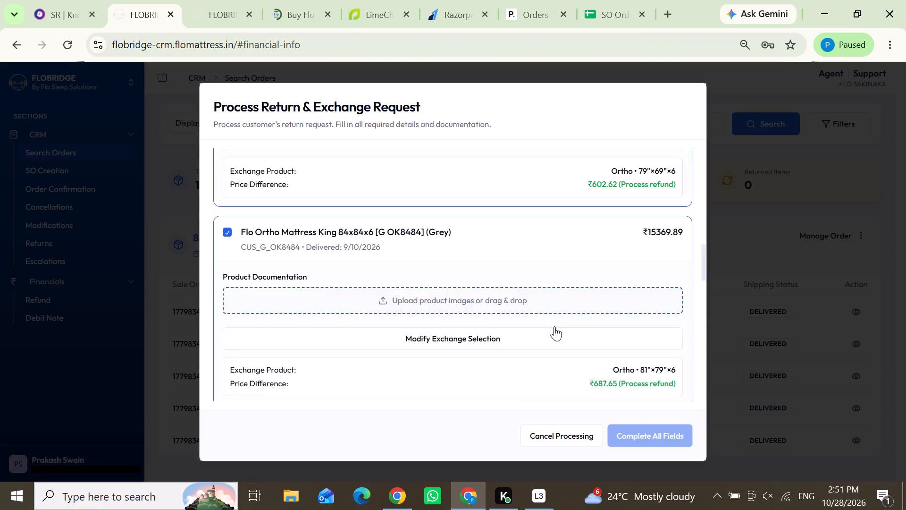
left_click(459, 286)
left_click(455, 279)
left_click(403, 299)
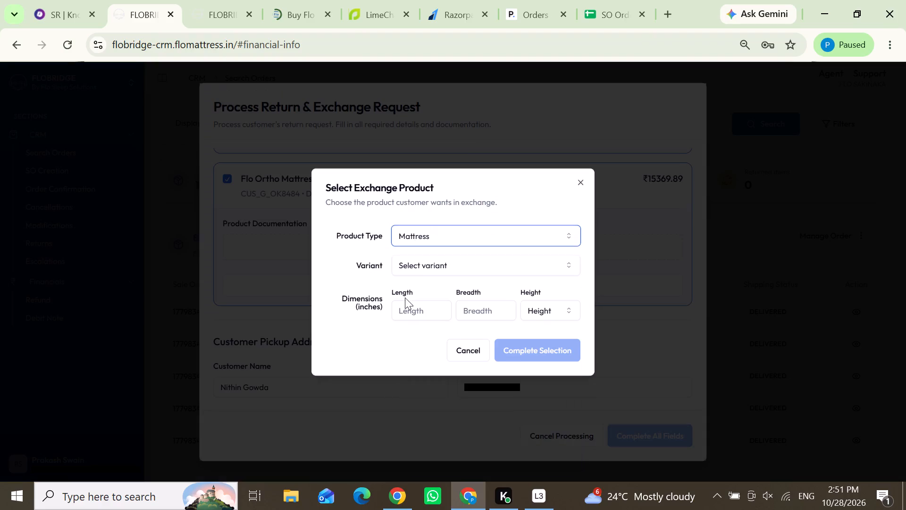
left_click(416, 266)
left_click(410, 308)
left_click(412, 298)
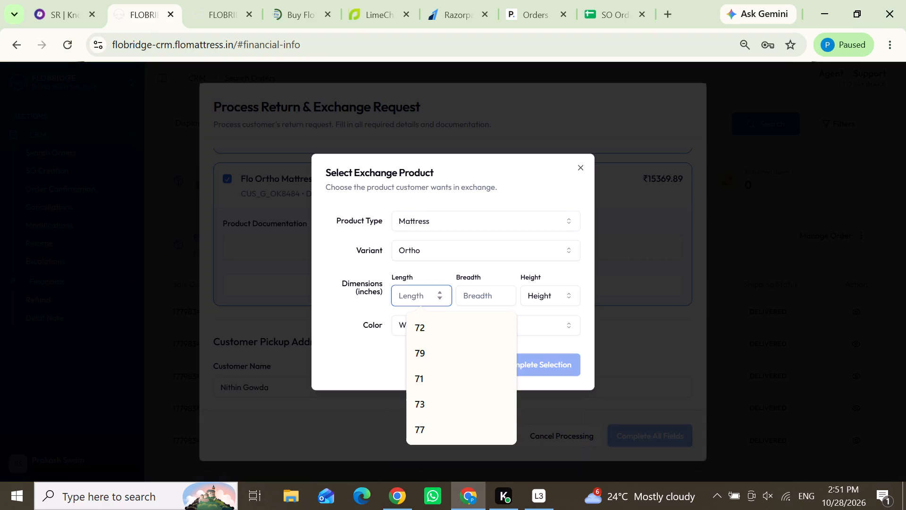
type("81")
left_click(491, 296)
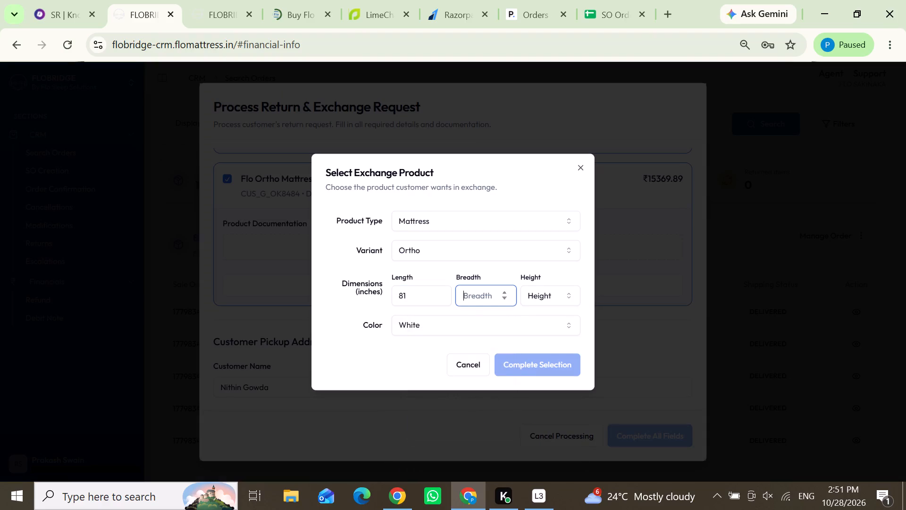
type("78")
left_click(557, 288)
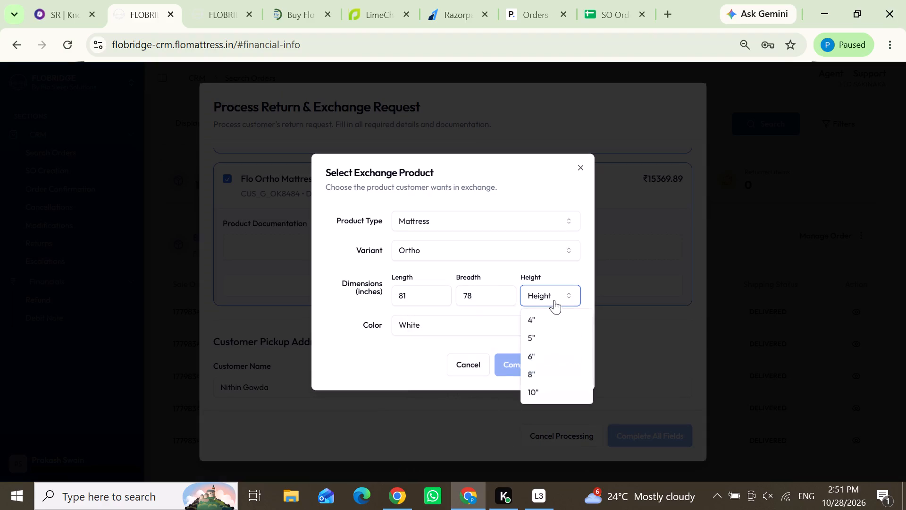
left_click(531, 358)
scroll(552, 306, "down", 1)
left_click(445, 260)
left_click(408, 297)
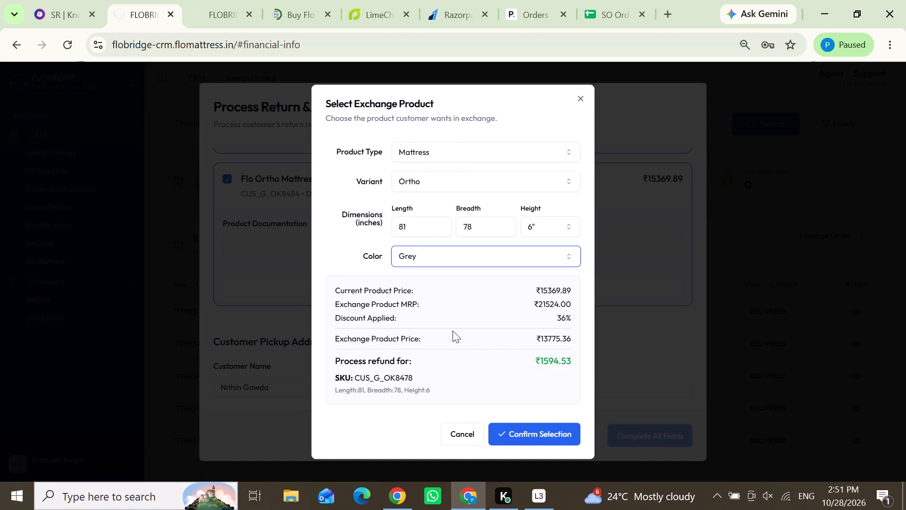
left_click(521, 435)
Add the internal agent note "guided for pick up images" to the exchange request.
scroll(531, 324, "down", 1)
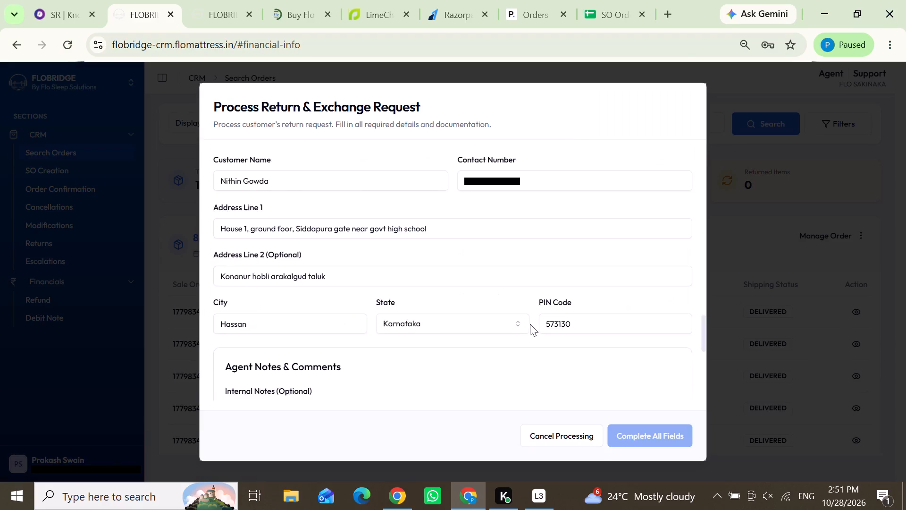
scroll(529, 324, "down", 1)
left_click(353, 172)
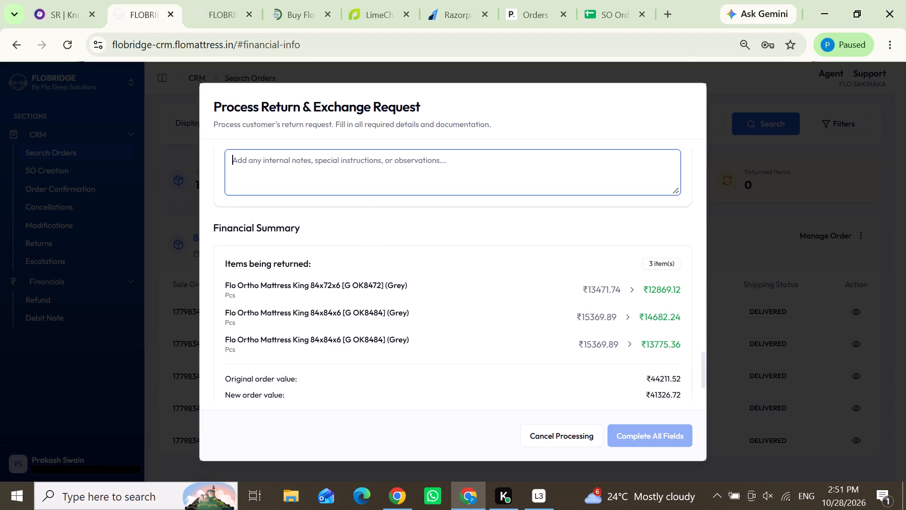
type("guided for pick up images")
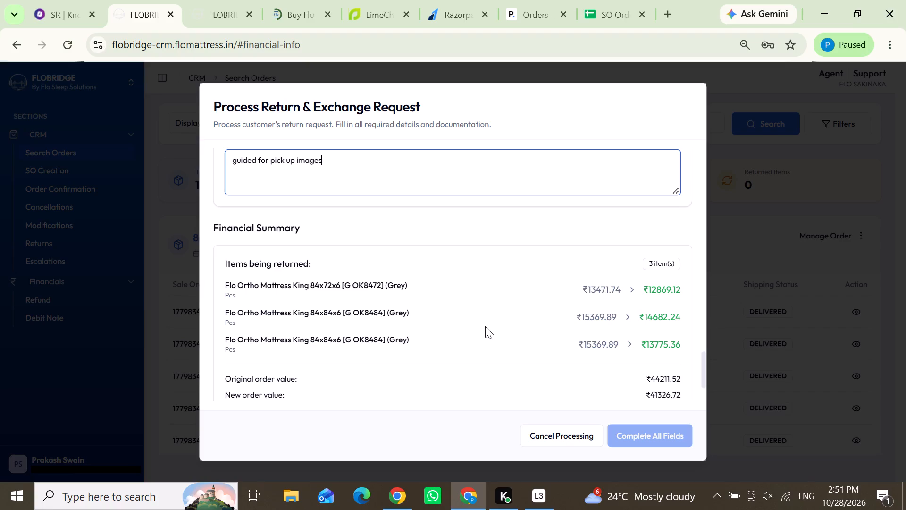
Set the exchange request's primary issue category to Wrong size ordered.
scroll(496, 337, "down", 2)
scroll(496, 337, "up", 1)
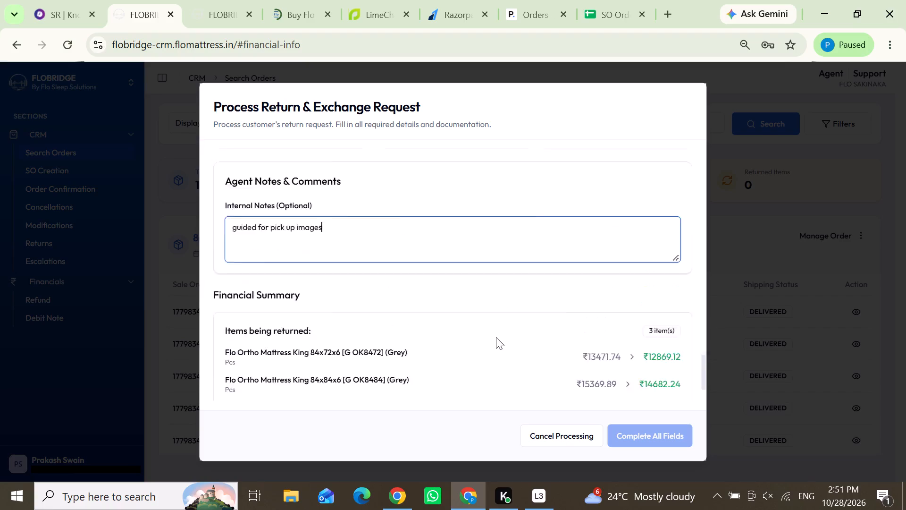
scroll(496, 336, "up", 4)
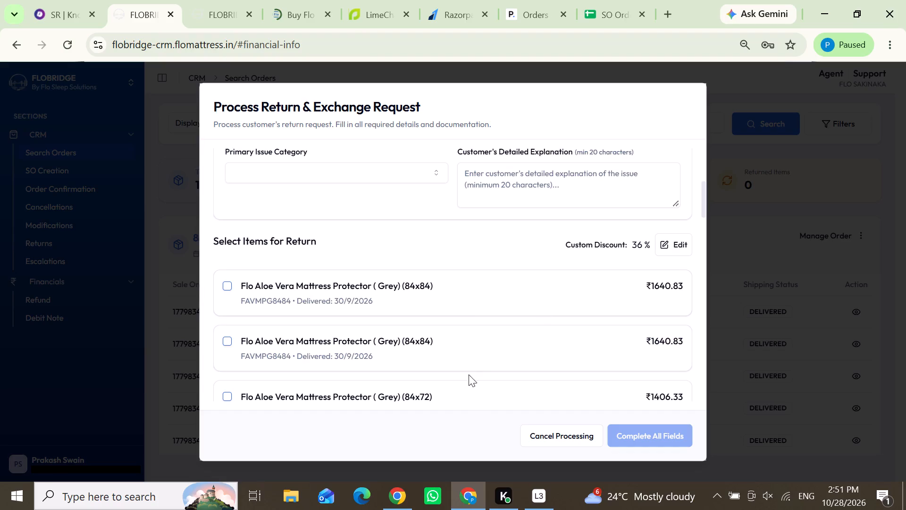
scroll(498, 331, "down", 1)
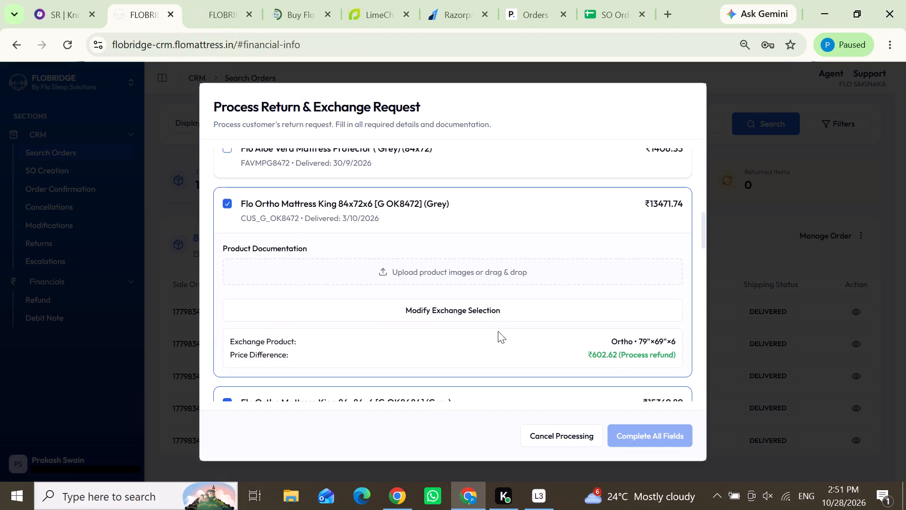
scroll(498, 331, "up", 1)
left_click(380, 174)
left_click_drag(443, 210, 436, 324)
left_click(298, 254)
Enter "customer ordered wrong size" as the customer's detailed explanation.
left_click(504, 185)
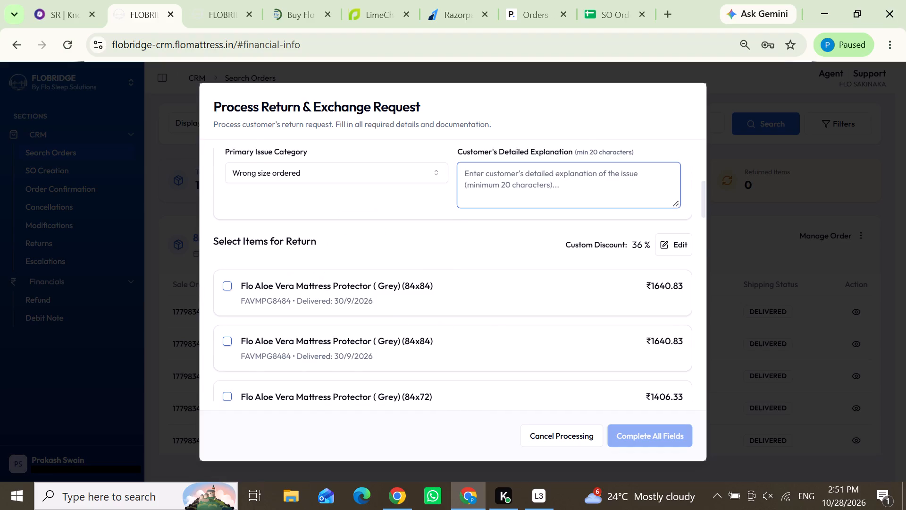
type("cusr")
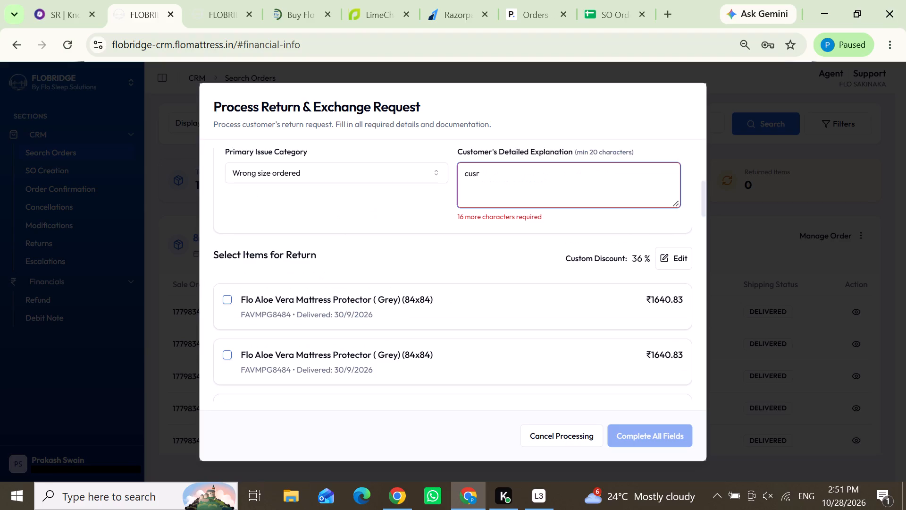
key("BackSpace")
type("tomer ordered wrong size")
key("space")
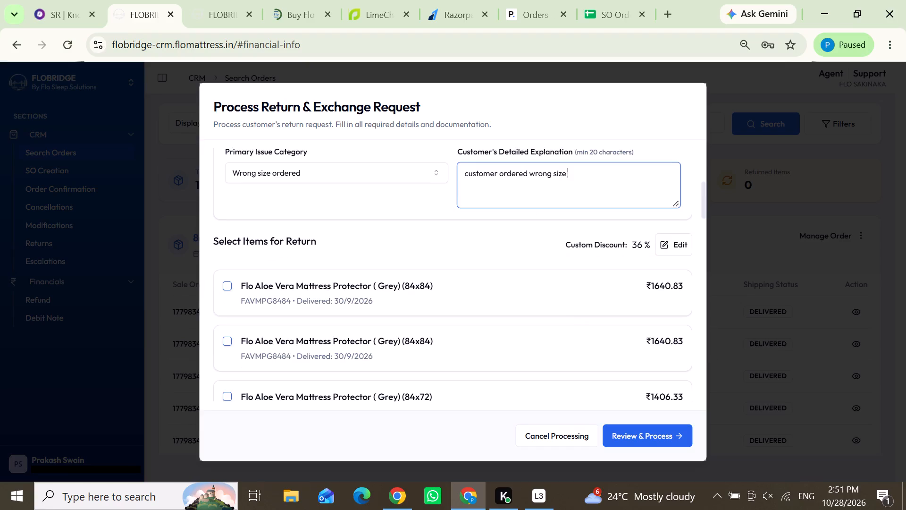
Review the completed exchange request and its processing summary, and submit it for processing.
scroll(560, 310, "down", 4)
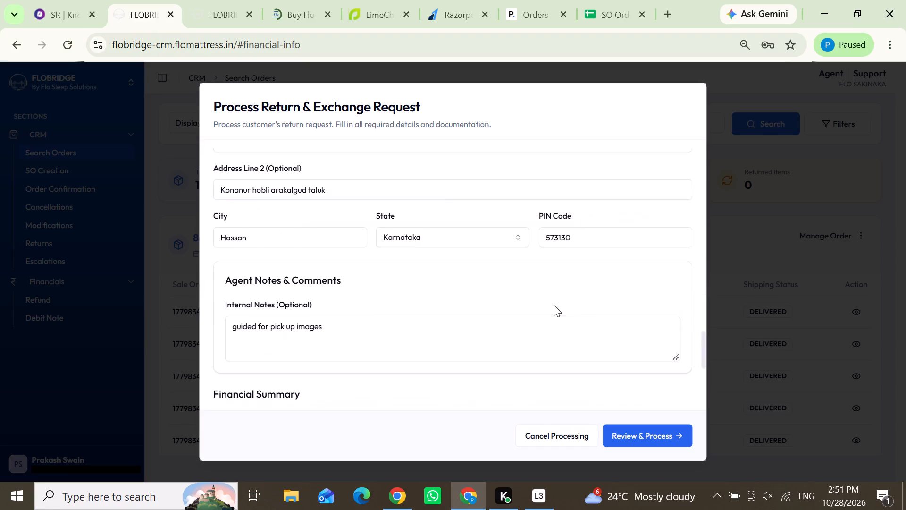
scroll(435, 314, "up", 1)
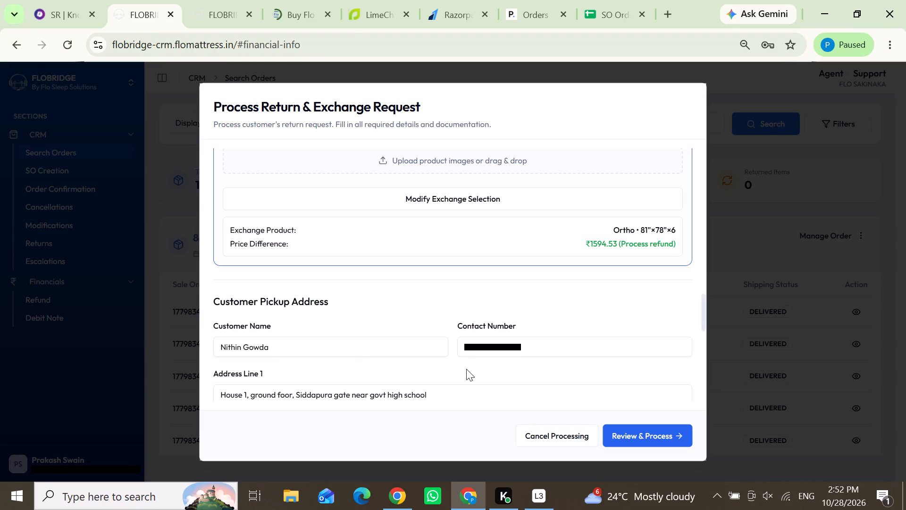
scroll(470, 366, "down", 1)
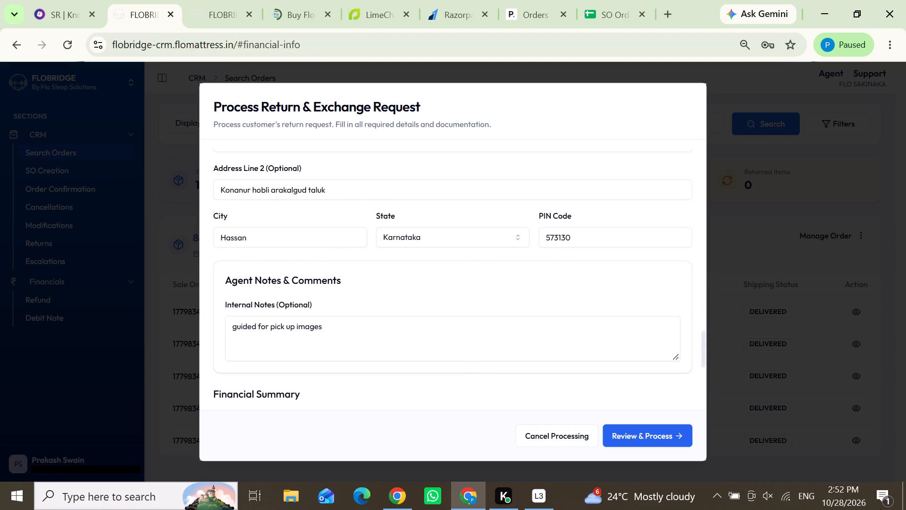
left_click(661, 433)
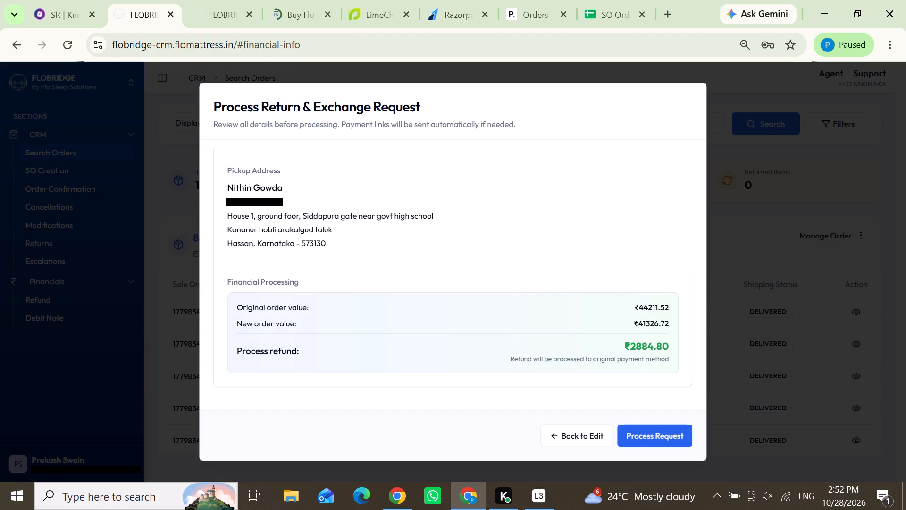
scroll(588, 357, "up", 3)
left_click(674, 435)
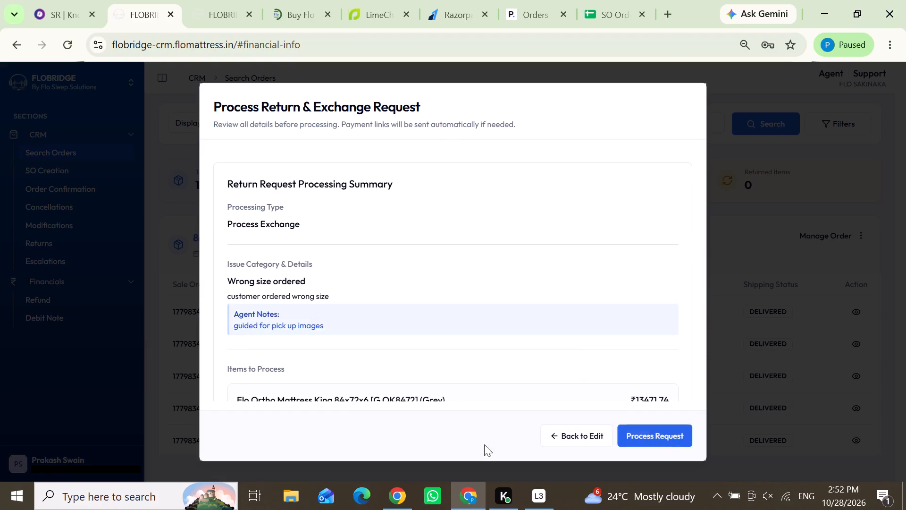
left_click_drag(228, 237, 212, 236)
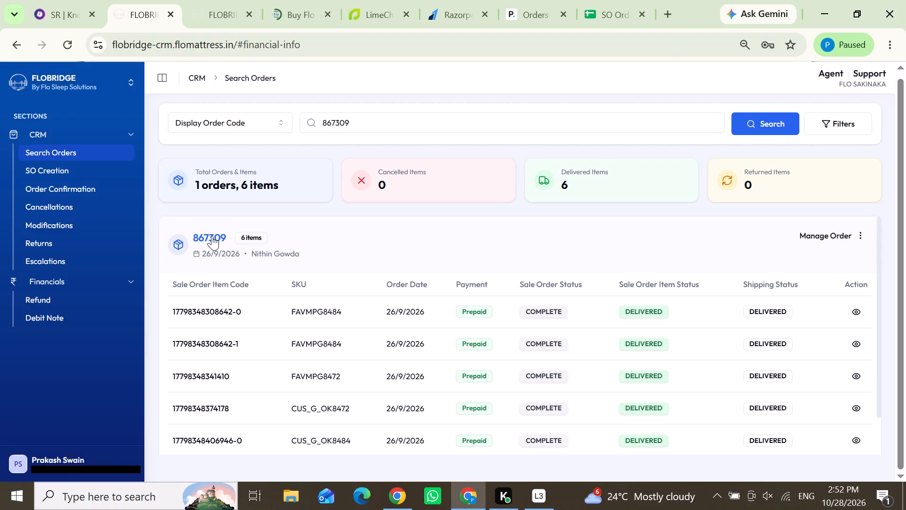
left_click_drag(212, 236, 192, 236)
key("ctrl+c")
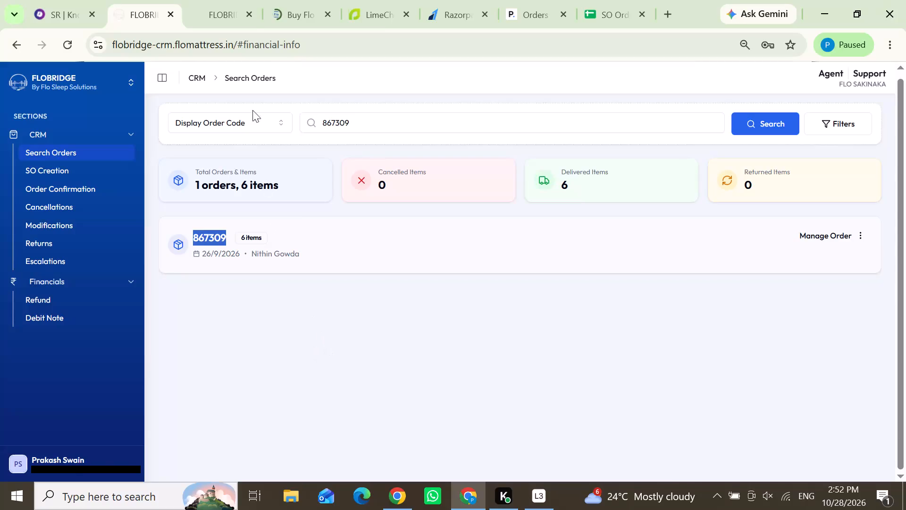
left_click(217, 0)
left_click(174, 188)
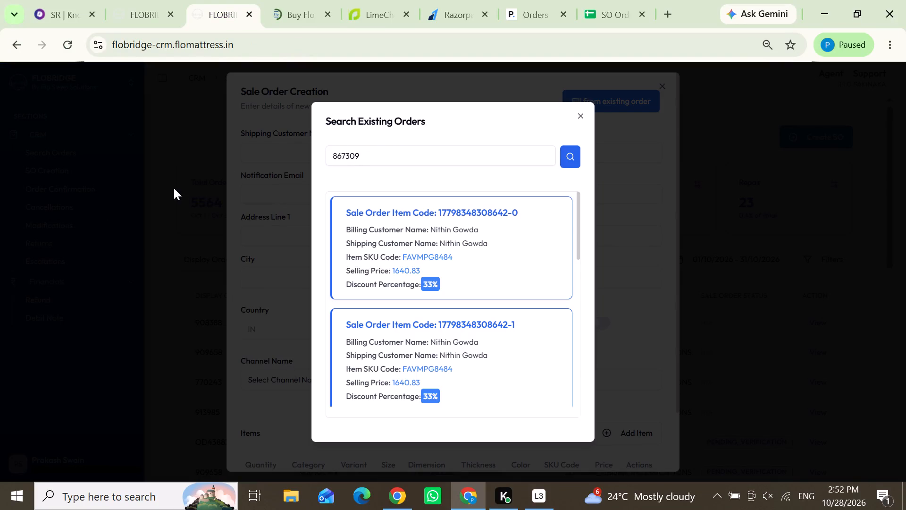
left_click(103, 205)
left_click(51, 265)
left_click(45, 245)
left_click(399, 249)
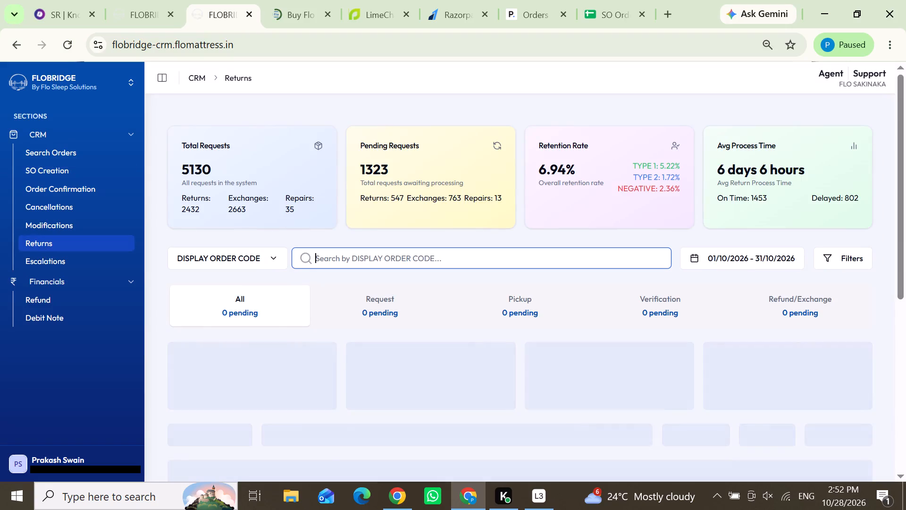
key("ctrl+v")
key("Return")
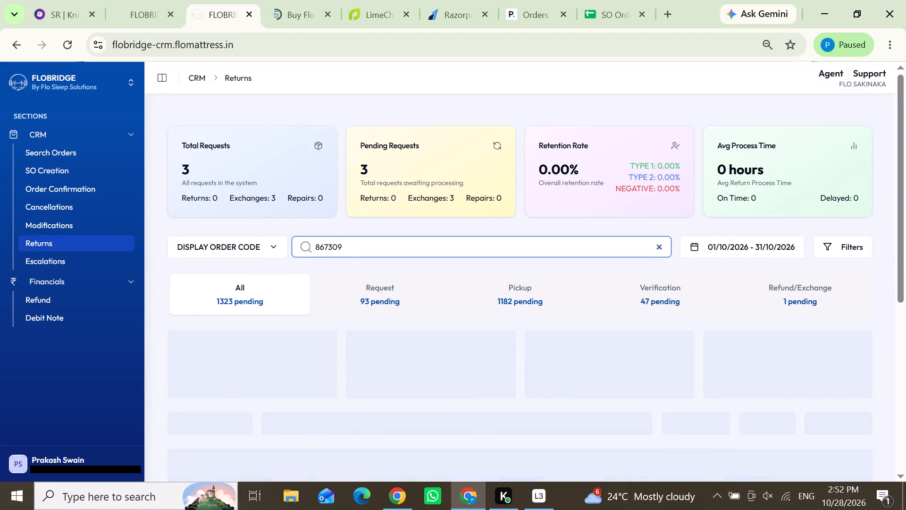
left_click(839, 365)
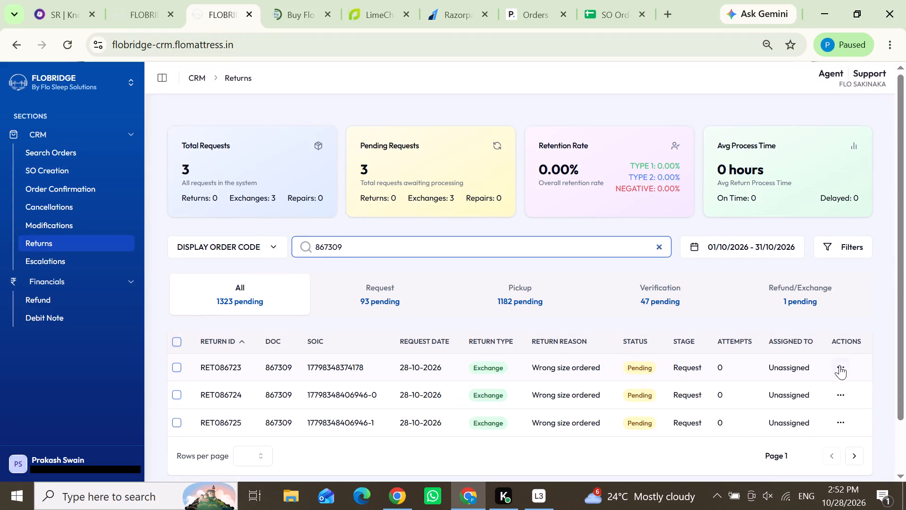
left_click(797, 403)
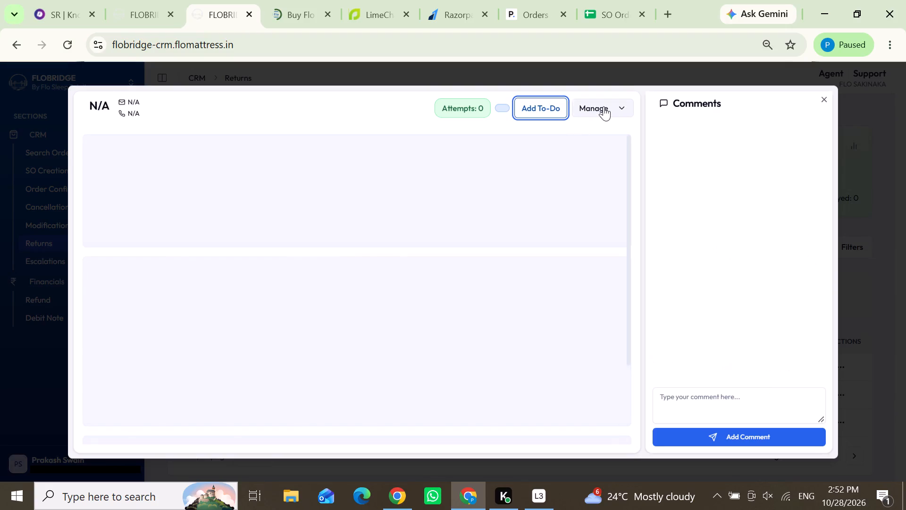
left_click(587, 154)
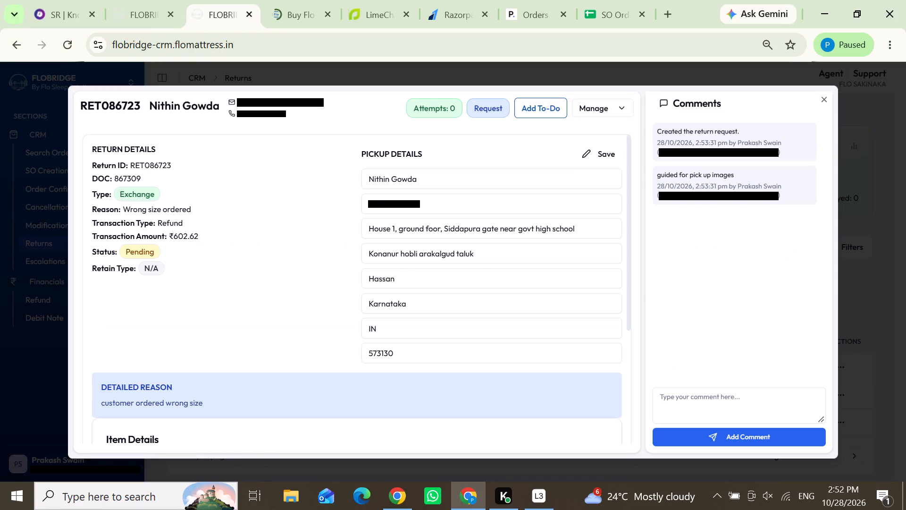
left_click(485, 257)
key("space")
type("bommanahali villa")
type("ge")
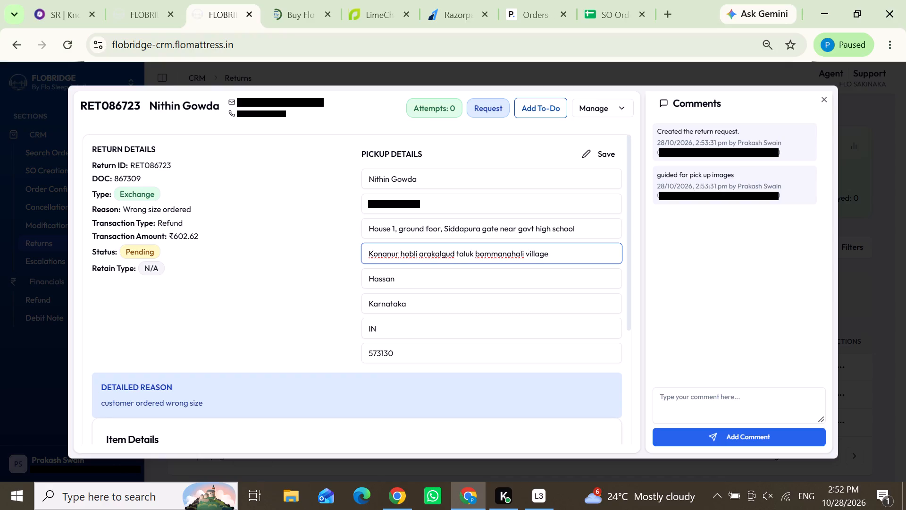
left_click_drag(552, 254, 475, 254)
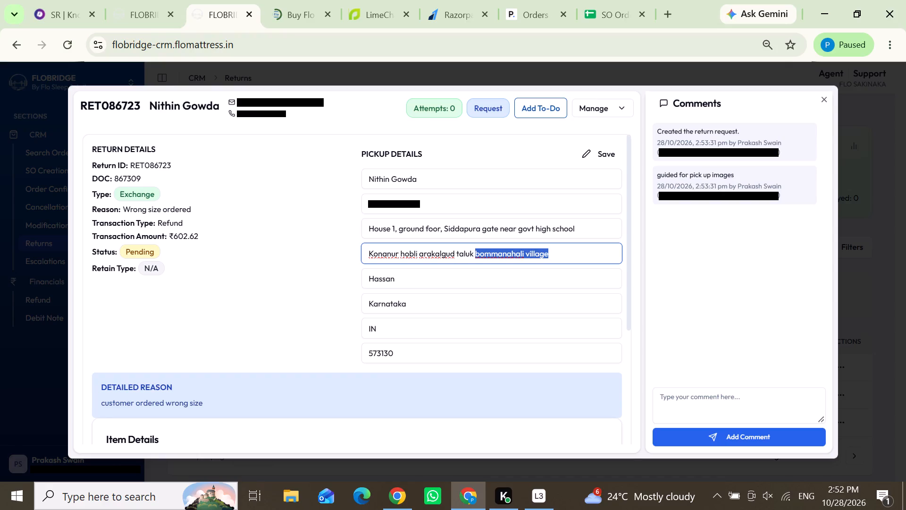
key("ctrl+c")
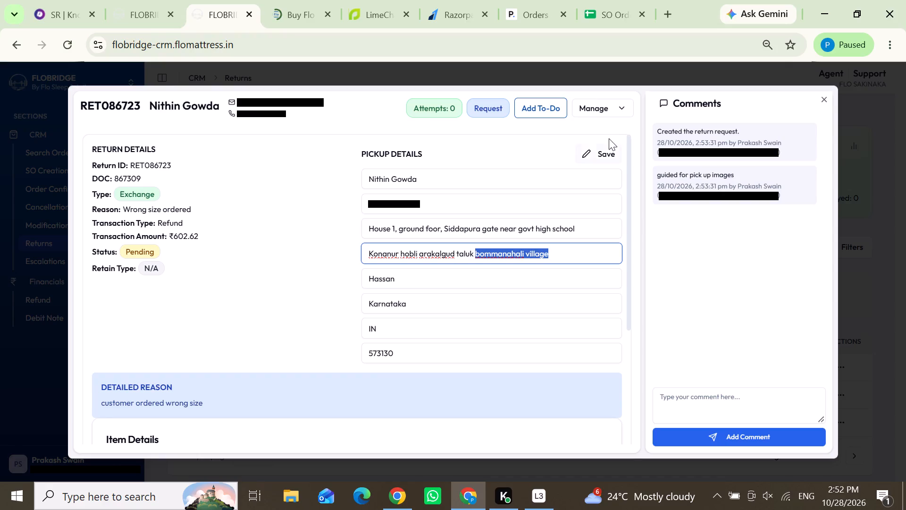
left_click(601, 147)
left_click(872, 253)
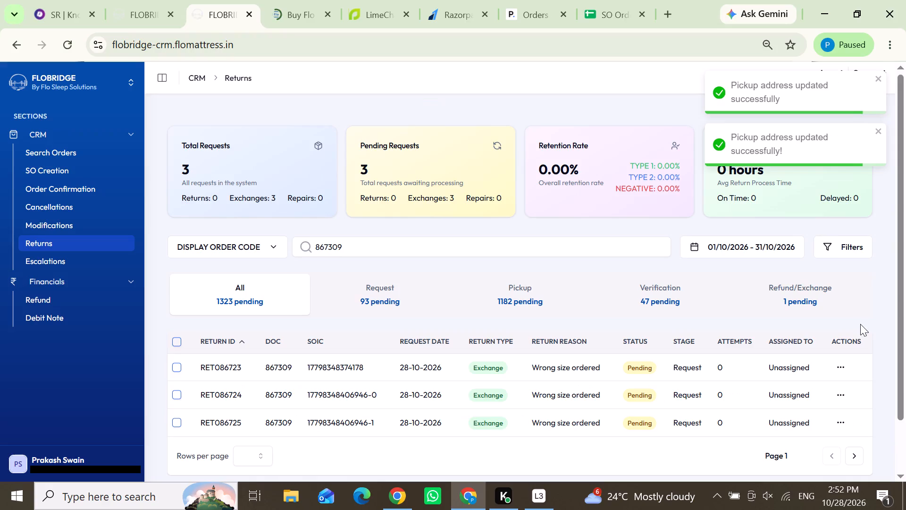
left_click(843, 396)
left_click(814, 434)
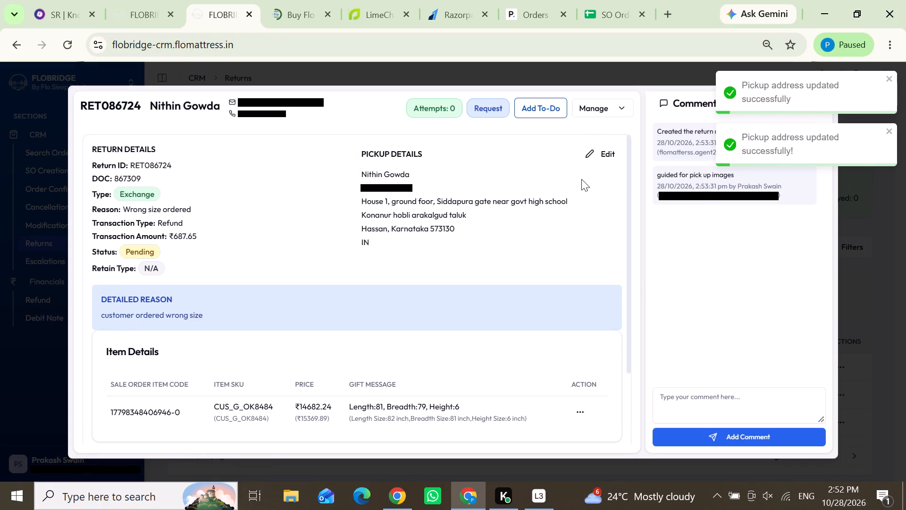
left_click(602, 149)
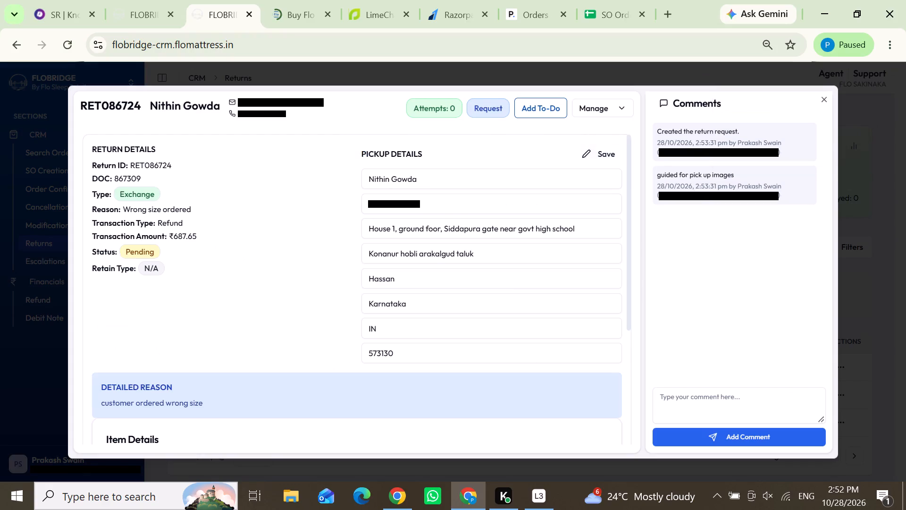
left_click(500, 256)
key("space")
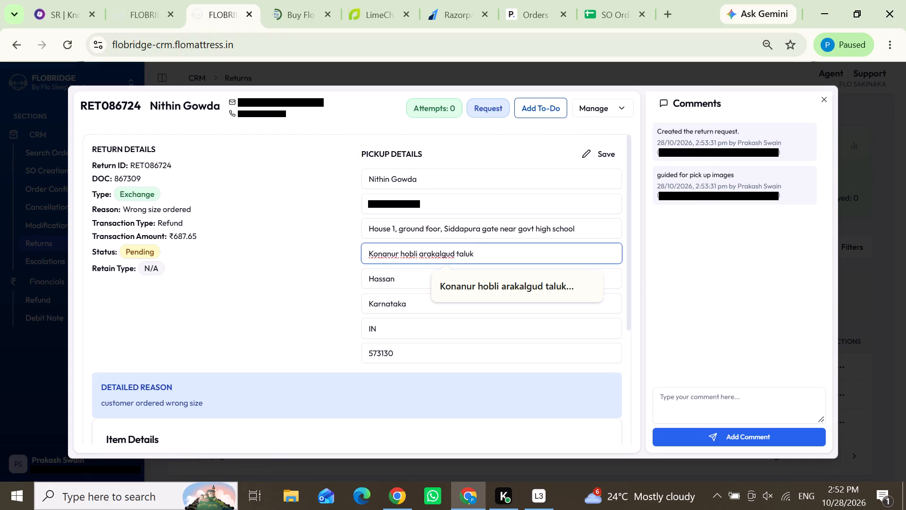
key("ctrl+v")
left_click(596, 152)
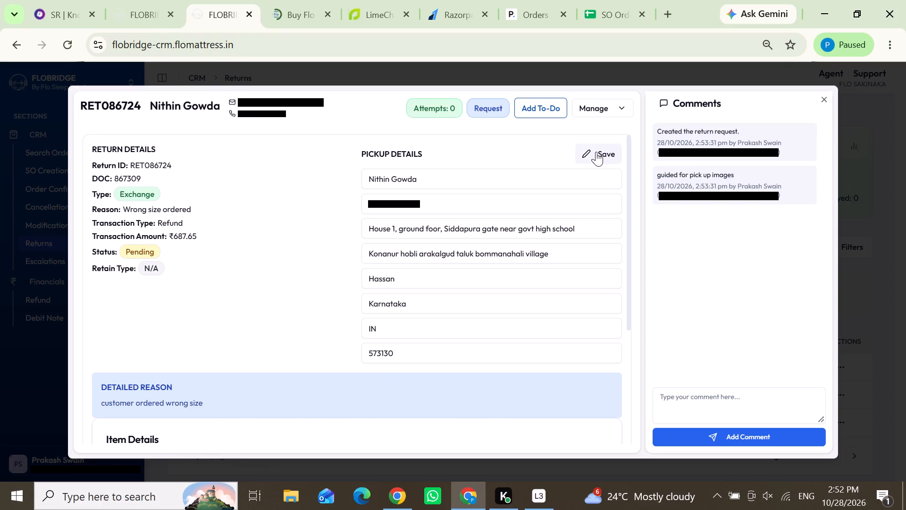
left_click(858, 211)
left_click(840, 419)
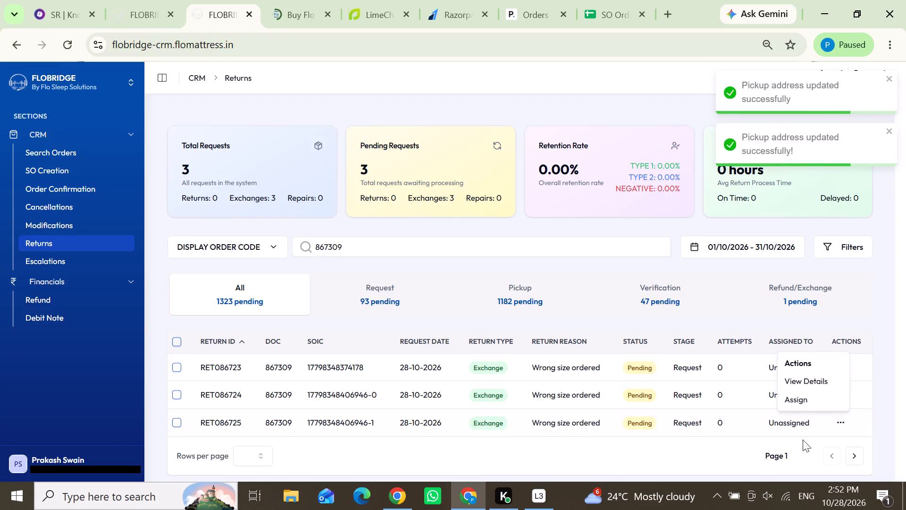
left_click(795, 382)
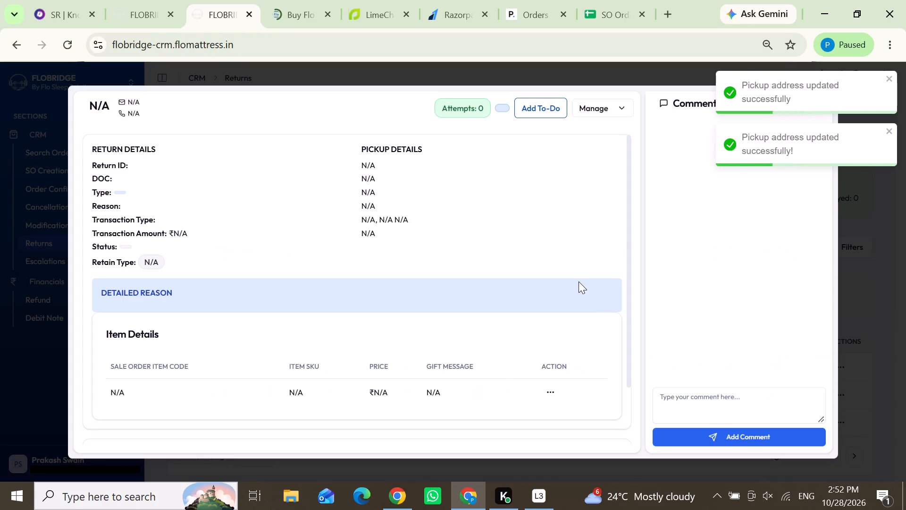
left_click(603, 144)
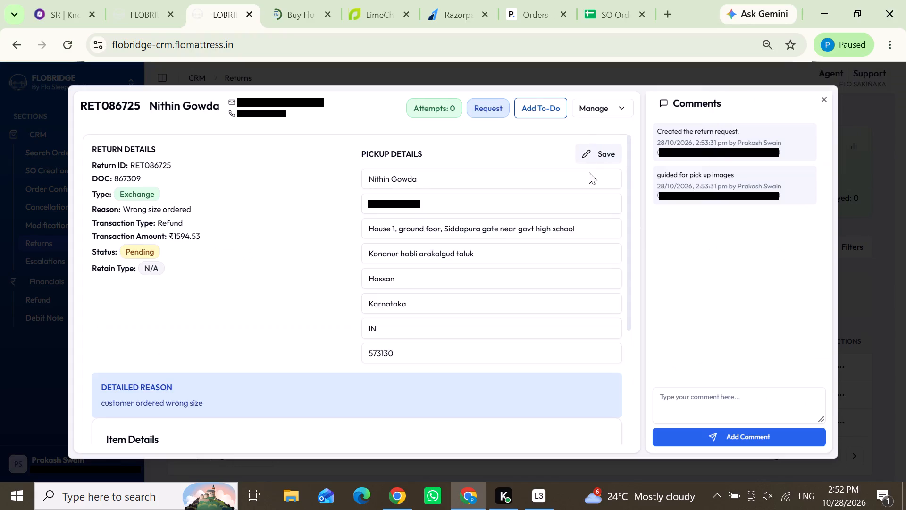
left_click(499, 257)
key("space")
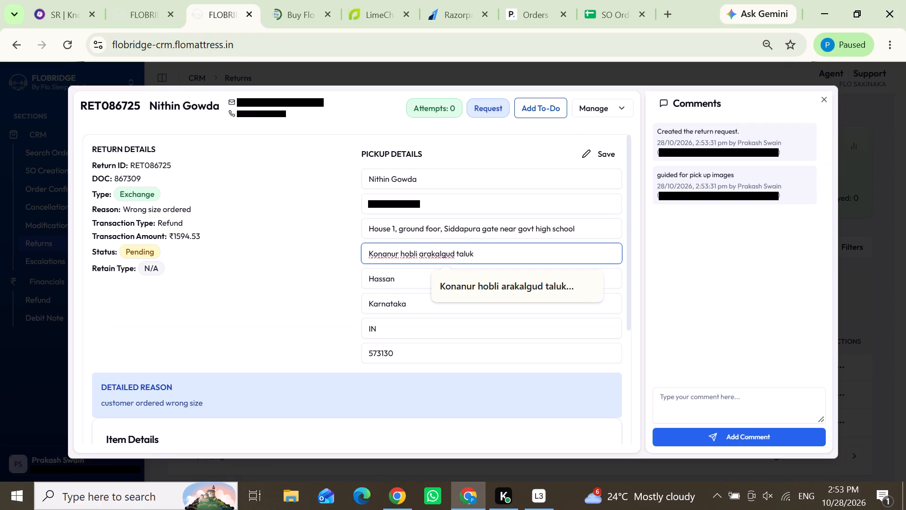
key("ctrl+v")
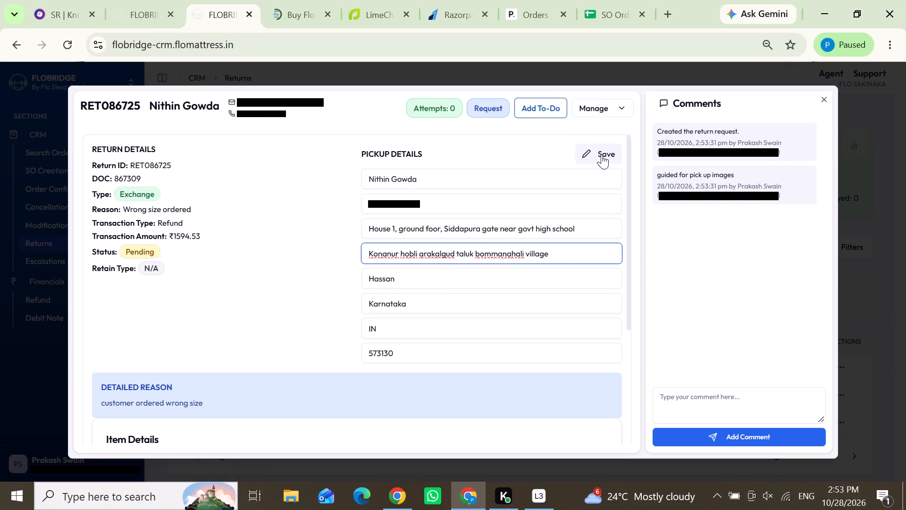
left_click(602, 154)
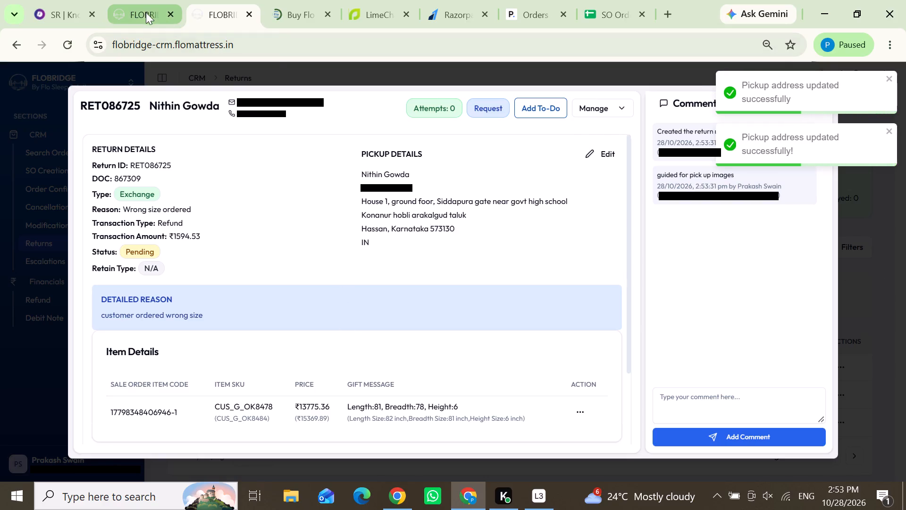
left_click(830, 274)
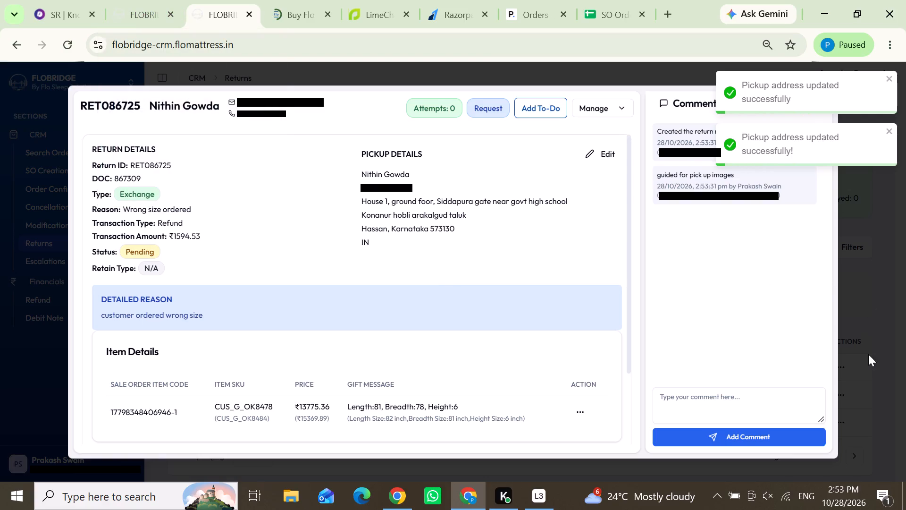
left_click(867, 359)
Check the pickup and item details of return requests RET086723, RET086724 and RET086725 one after another.
left_click(842, 369)
left_click(812, 406)
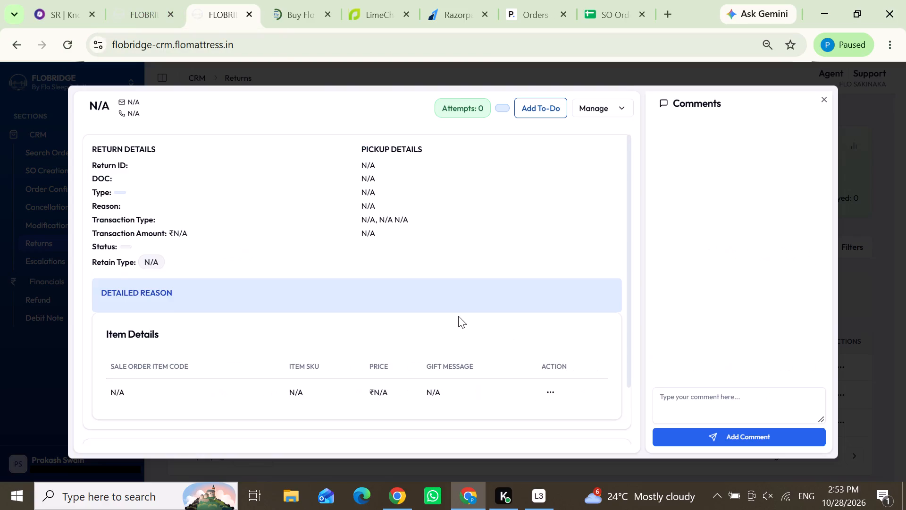
scroll(458, 316, "down", 1)
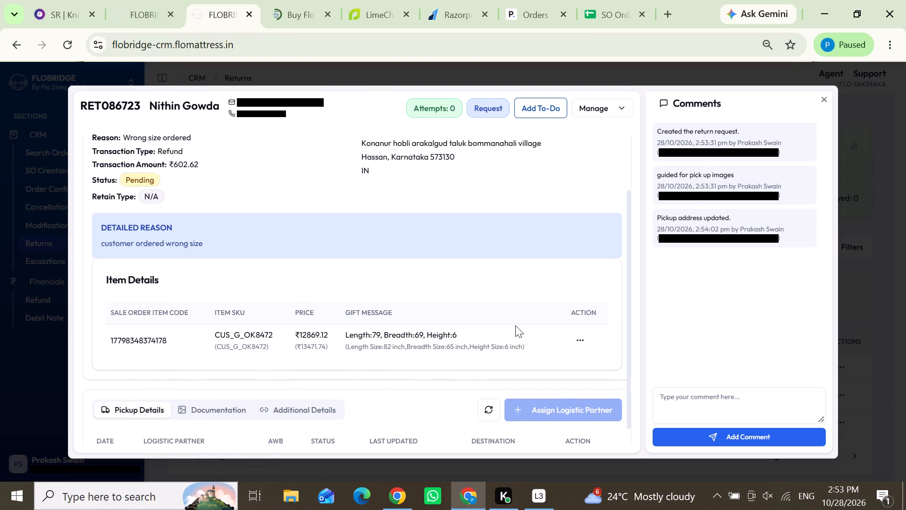
left_click(131, 0)
left_click(351, 253)
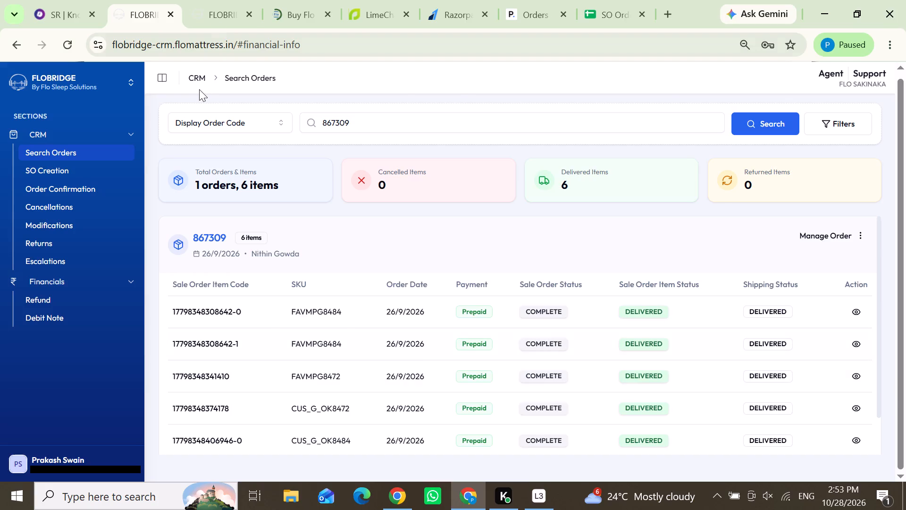
left_click(213, 21)
left_click(864, 329)
left_click(840, 396)
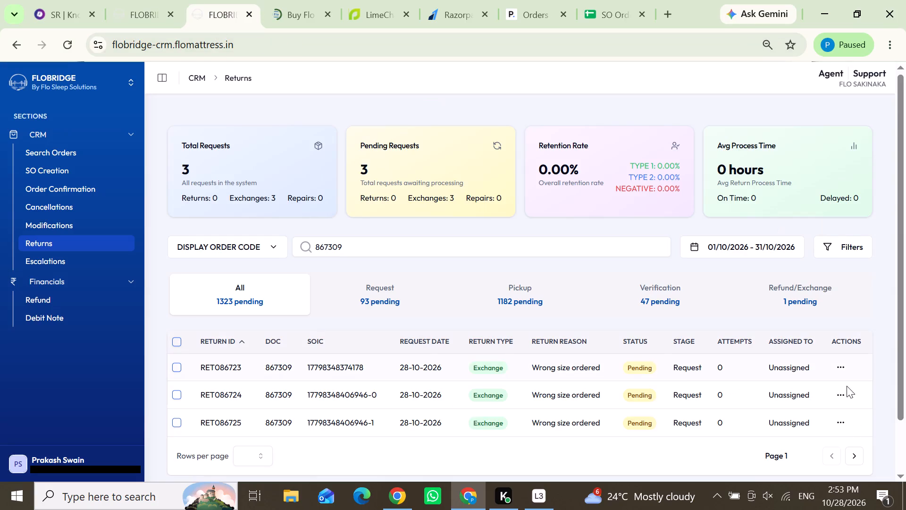
left_click(801, 434)
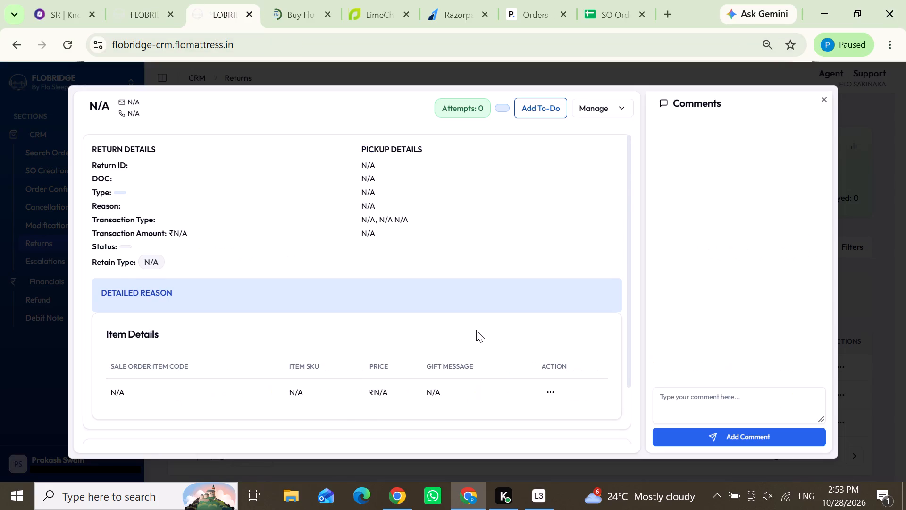
scroll(475, 330, "down", 1)
left_click(870, 331)
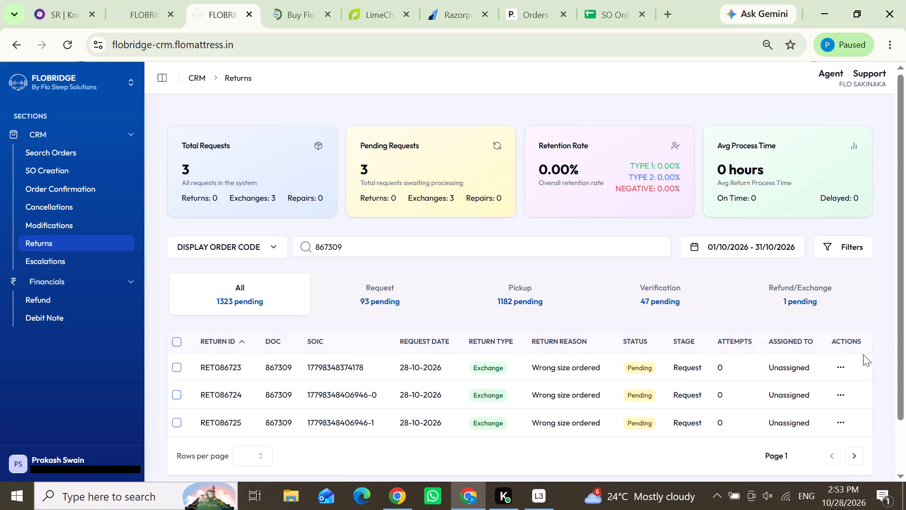
left_click(843, 420)
left_click(798, 390)
left_click(802, 389)
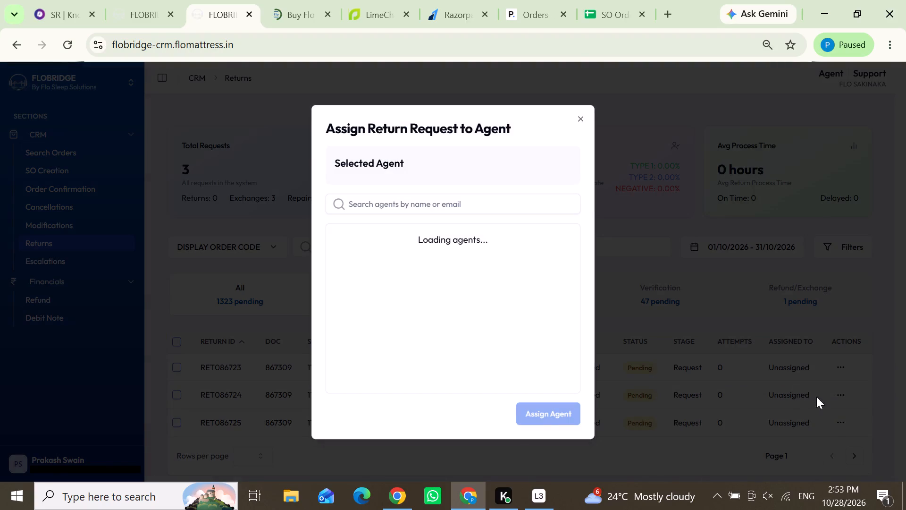
left_click(840, 420)
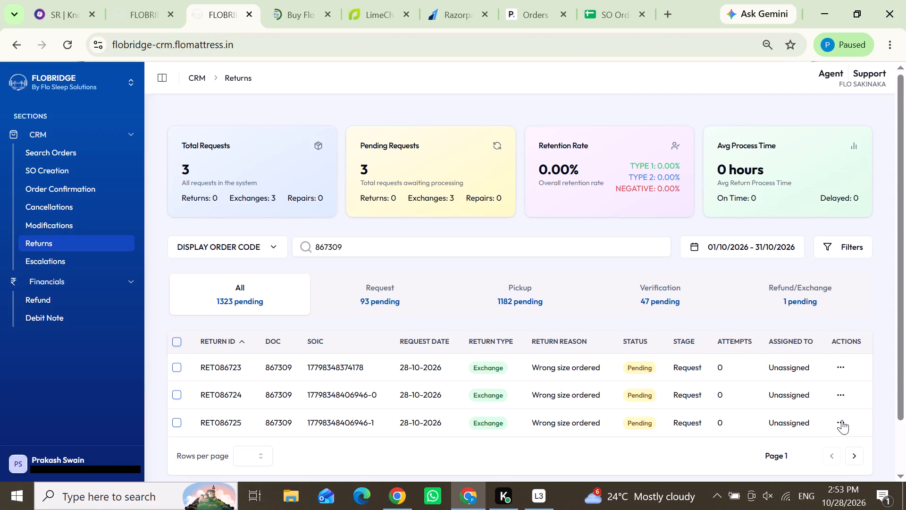
left_click(842, 420)
left_click(804, 381)
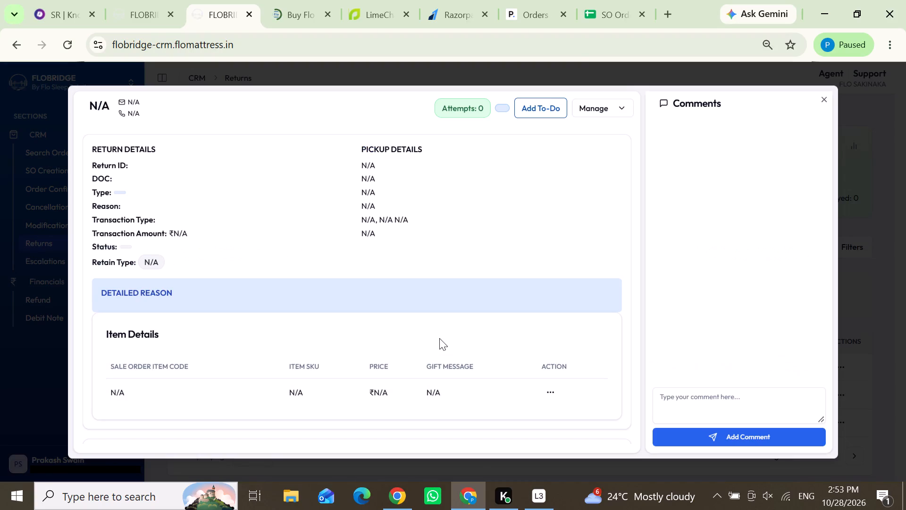
scroll(439, 338, "down", 1)
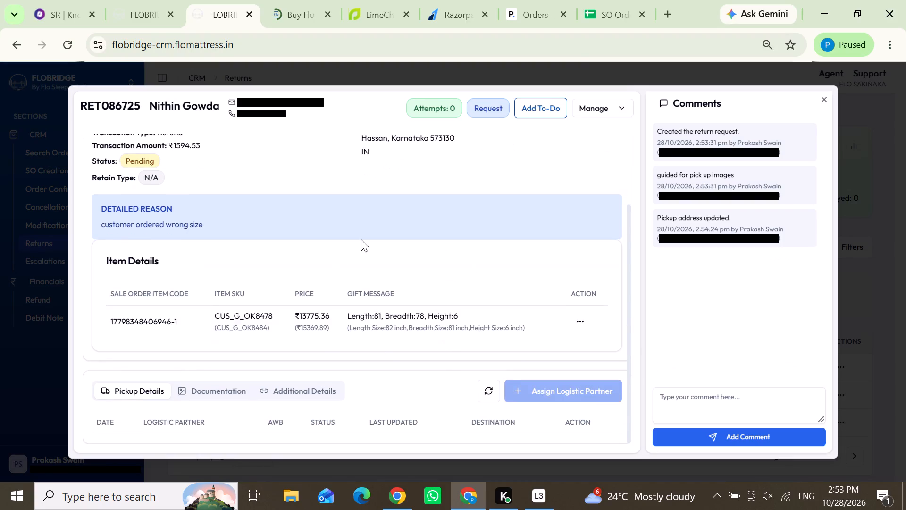
left_click(134, 0)
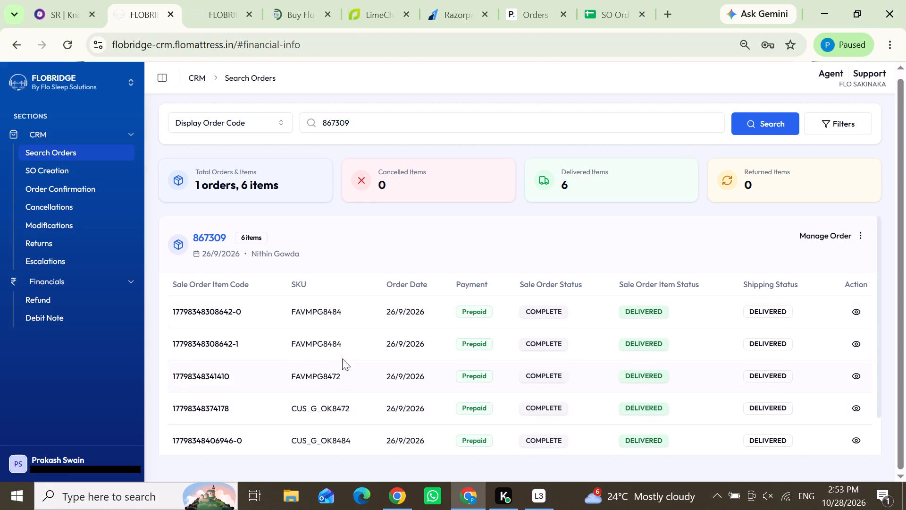
left_click_drag(386, 311, 428, 309)
left_click(431, 330)
left_click_drag(429, 314, 364, 314)
left_click(361, 349)
left_click_drag(357, 311, 287, 311)
left_click(287, 349)
left_click_drag(352, 346, 268, 345)
left_click(277, 374)
scroll(368, 351, "down", 3)
scroll(366, 351, "up", 3)
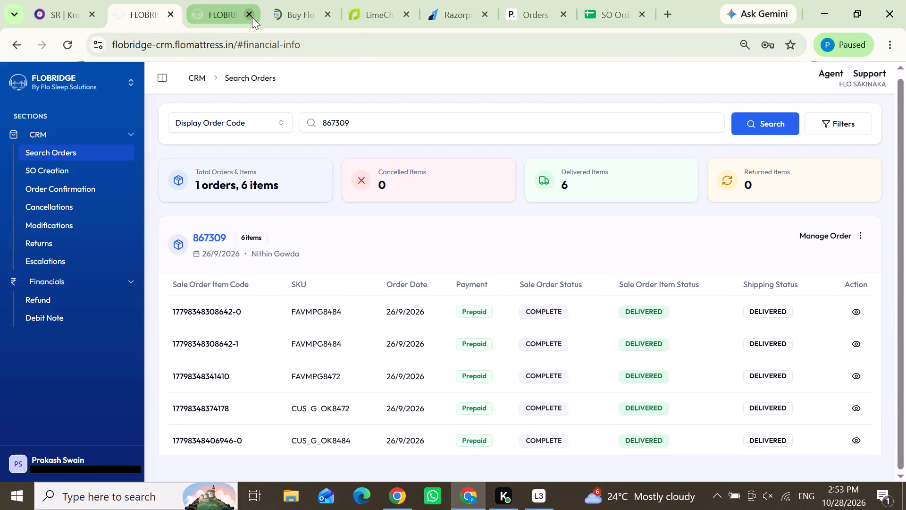
left_click(200, 1)
left_click(905, 312)
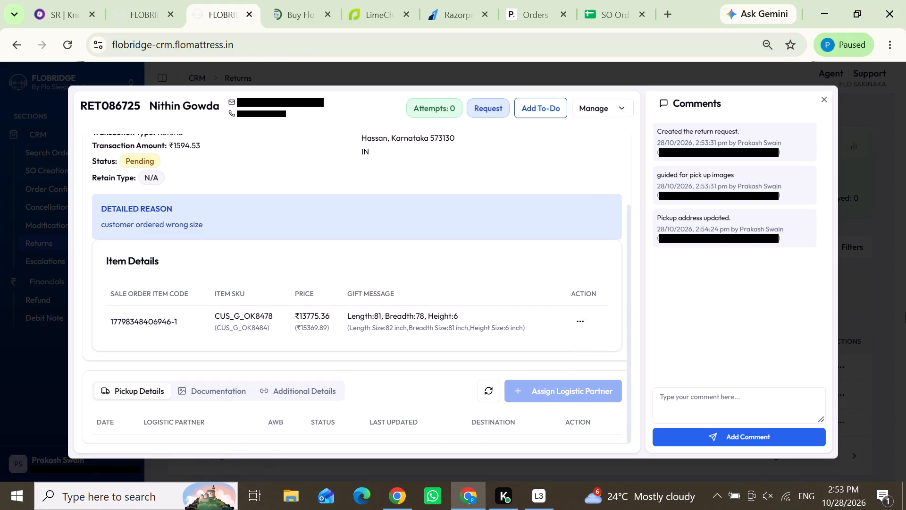
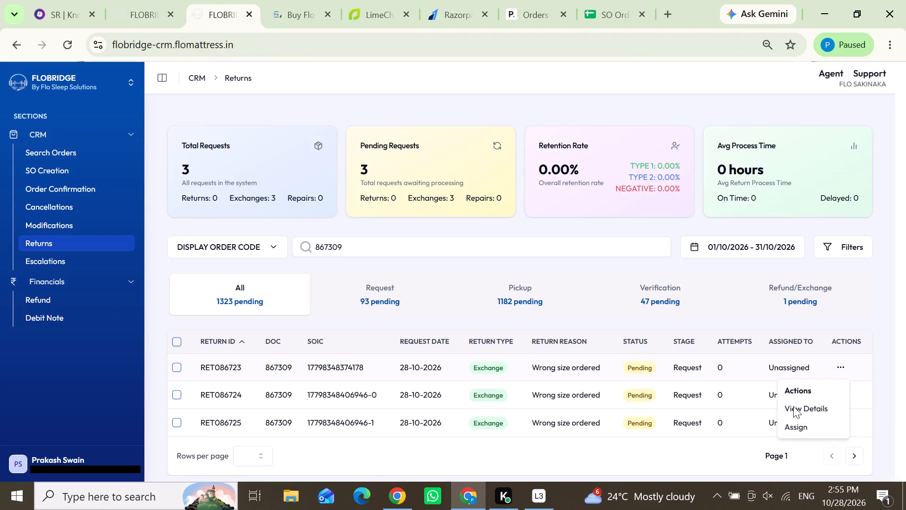
scroll(441, 305, "down", 2)
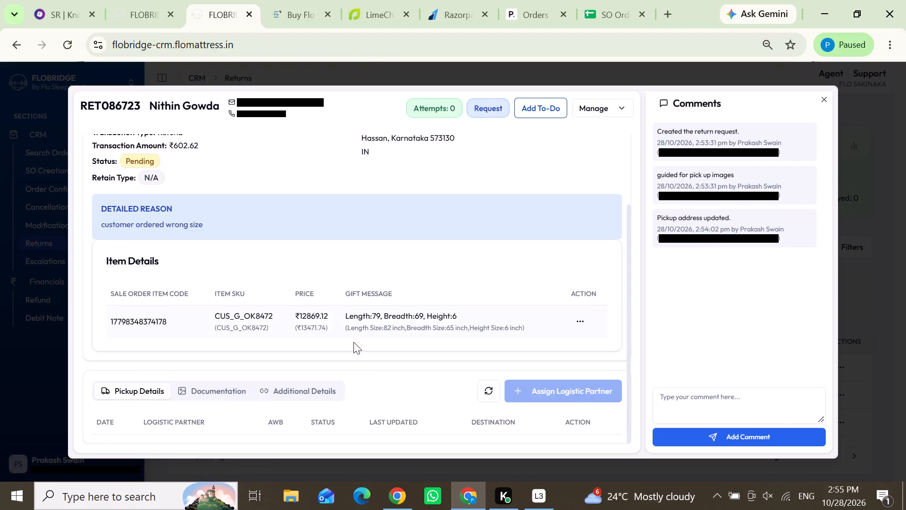
left_click(318, 388)
scroll(422, 285, "down", 2)
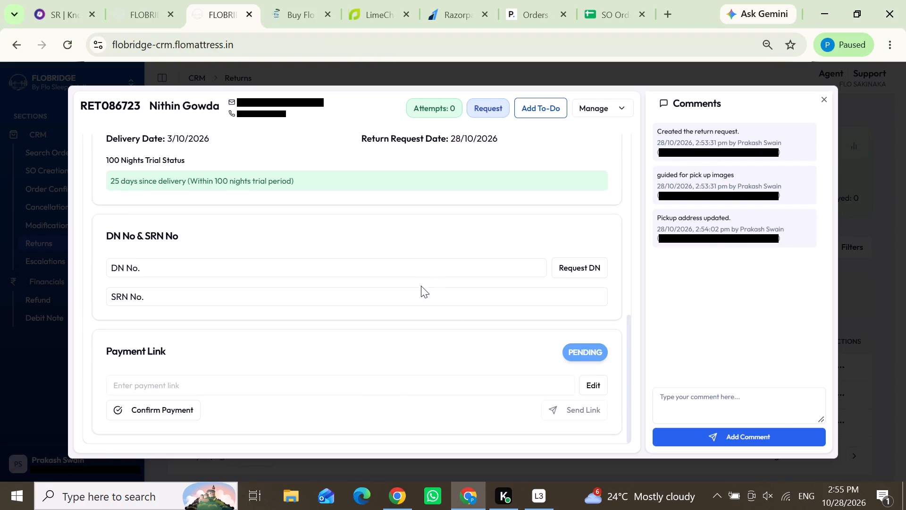
left_click(588, 383)
left_click(450, 394)
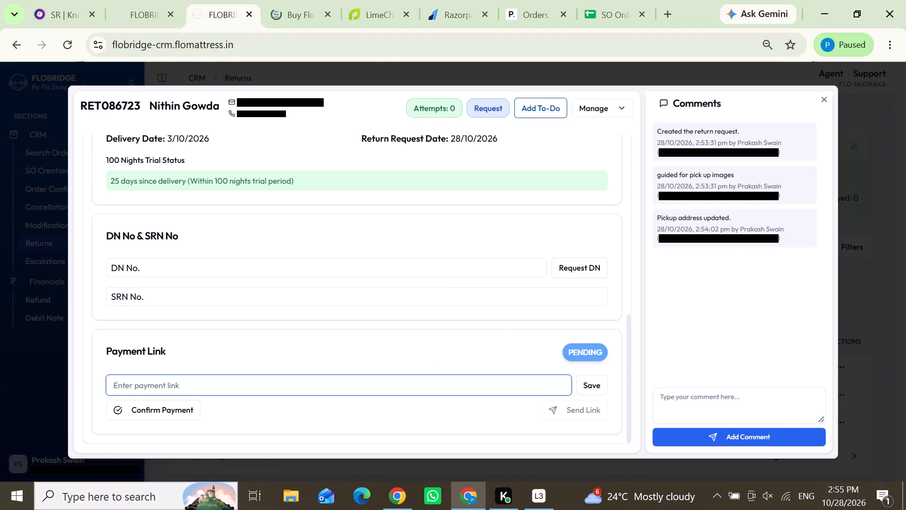
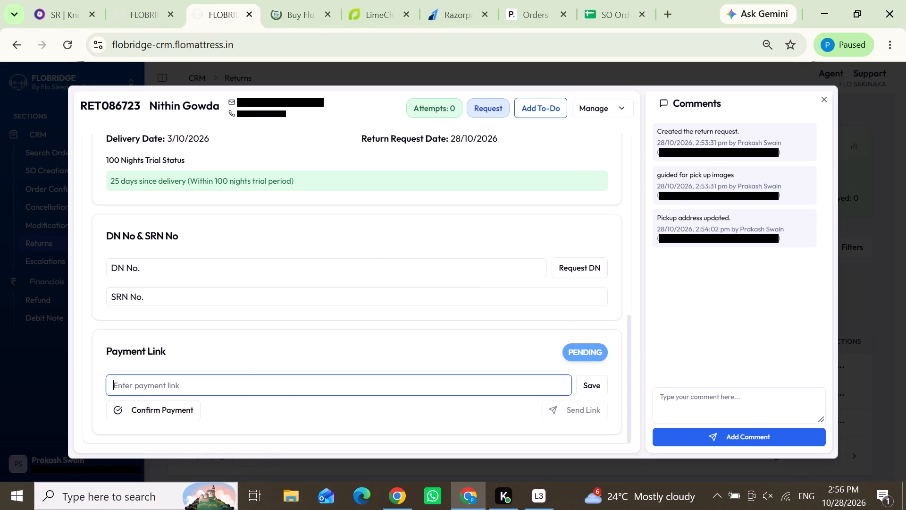
key("ctrl+v")
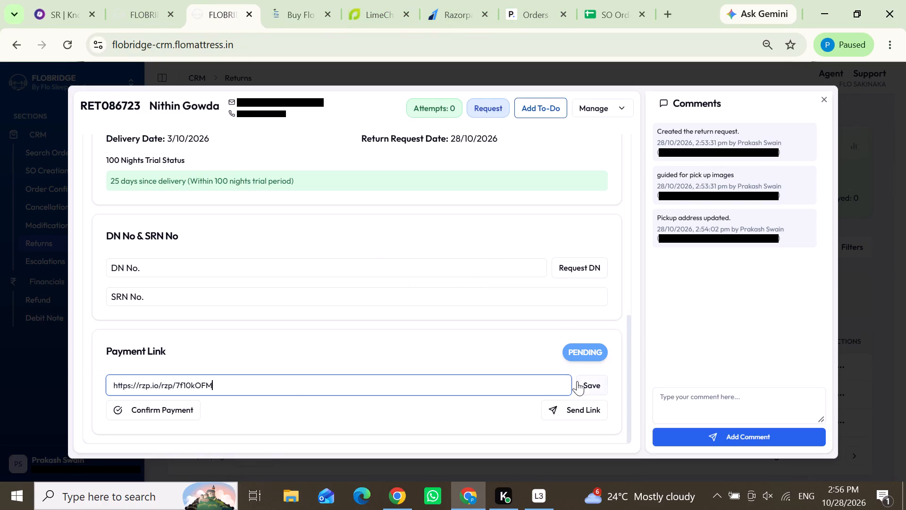
left_click(577, 381)
left_click(905, 302)
left_click(845, 397)
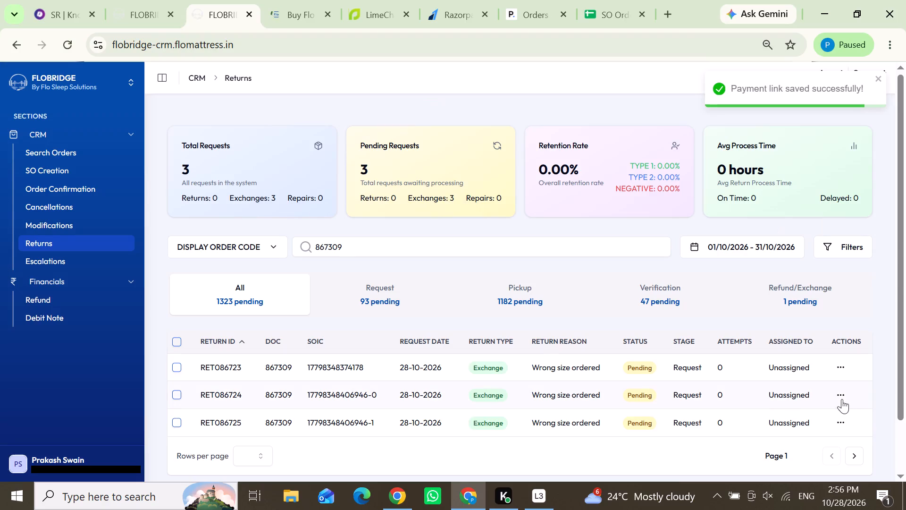
left_click(799, 436)
scroll(430, 331, "down", 3)
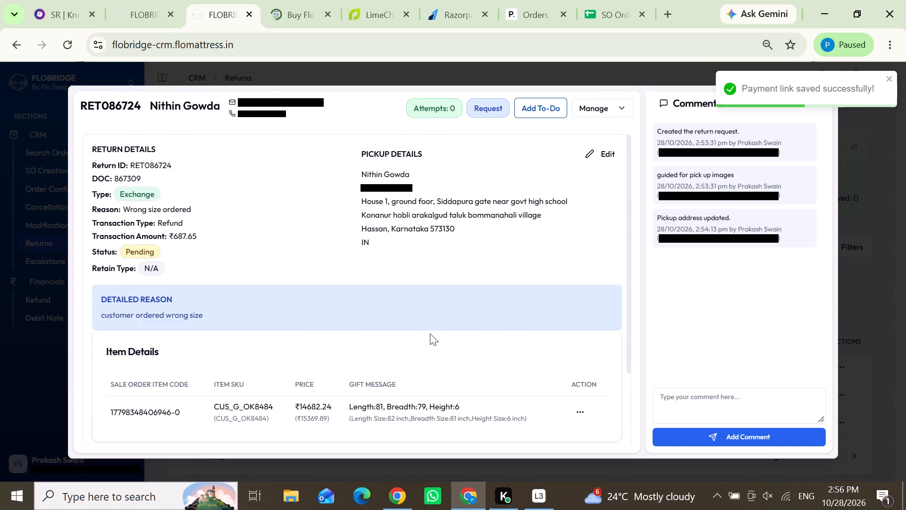
left_click(314, 394)
scroll(409, 327, "down", 2)
left_click(585, 372)
left_click(585, 379)
left_click(473, 390)
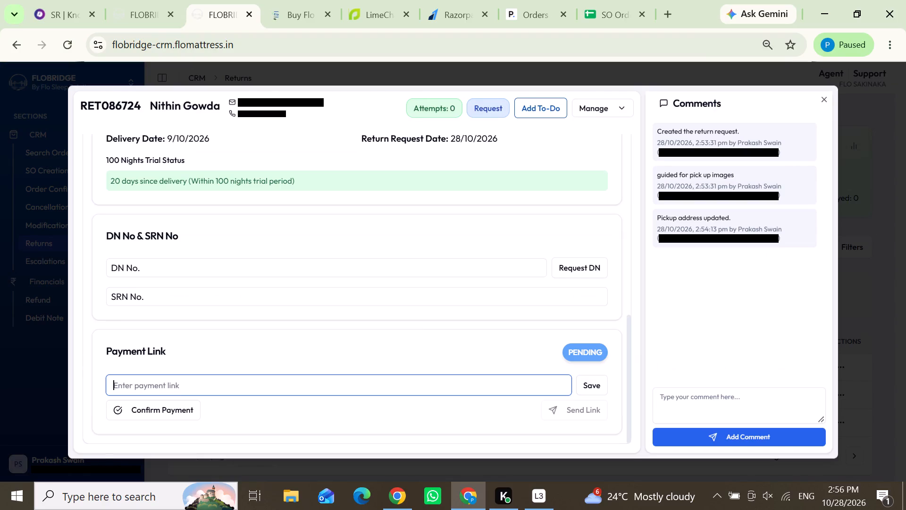
key("ctrl+v")
left_click(583, 388)
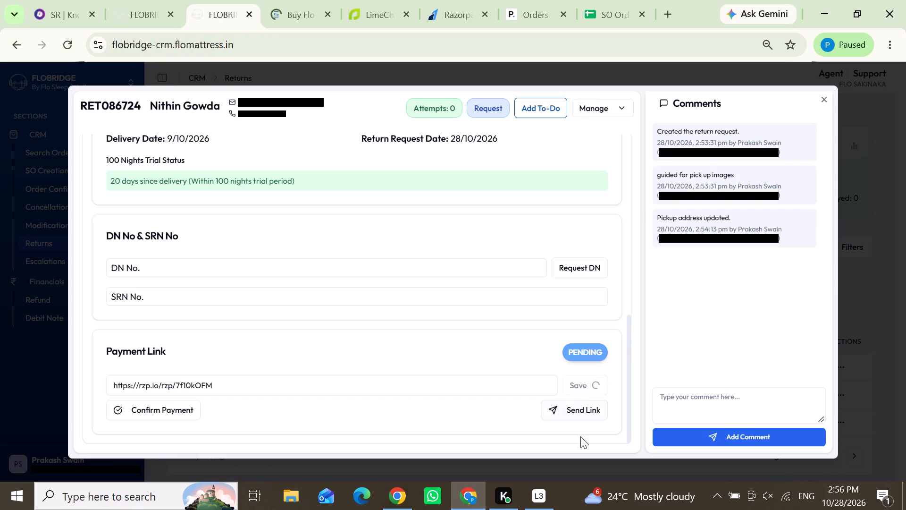
left_click(872, 344)
left_click(849, 424)
left_click(809, 391)
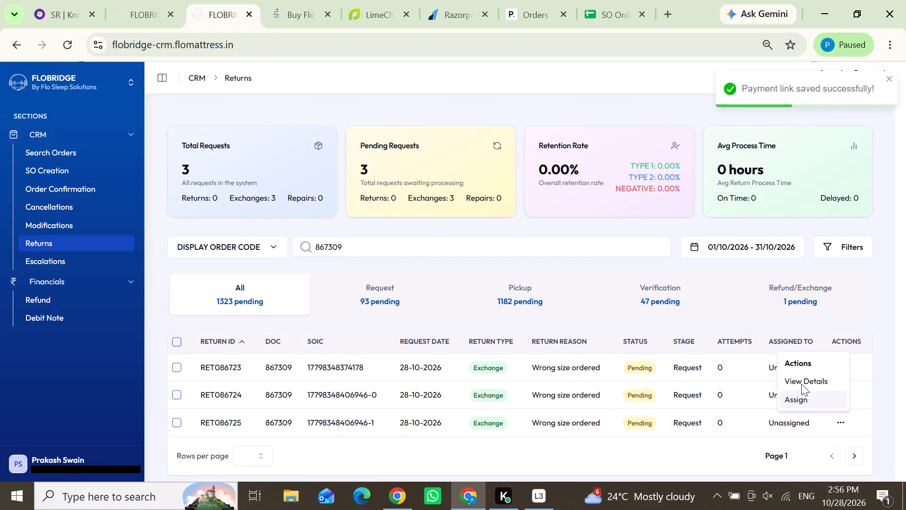
left_click(630, 302)
left_click(839, 421)
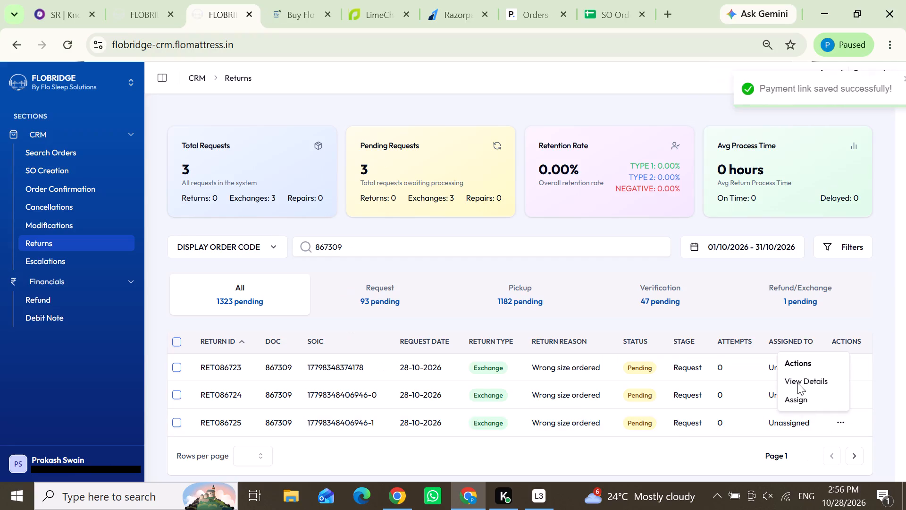
left_click(797, 383)
scroll(431, 361, "down", 5)
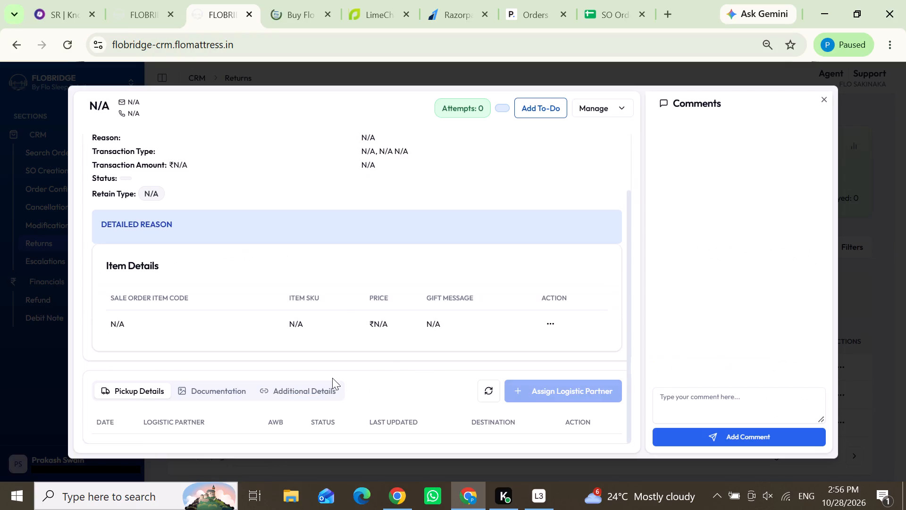
left_click(294, 405)
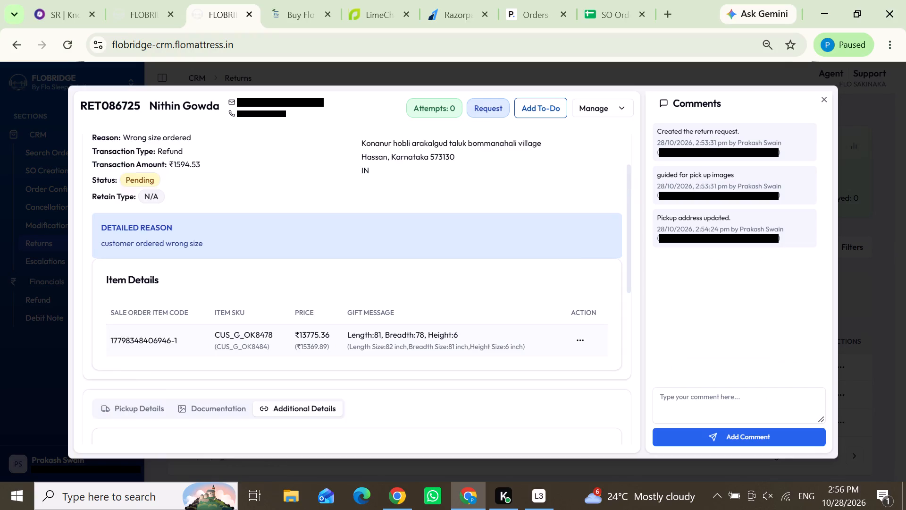
scroll(351, 332, "down", 2)
left_click(601, 388)
left_click(458, 389)
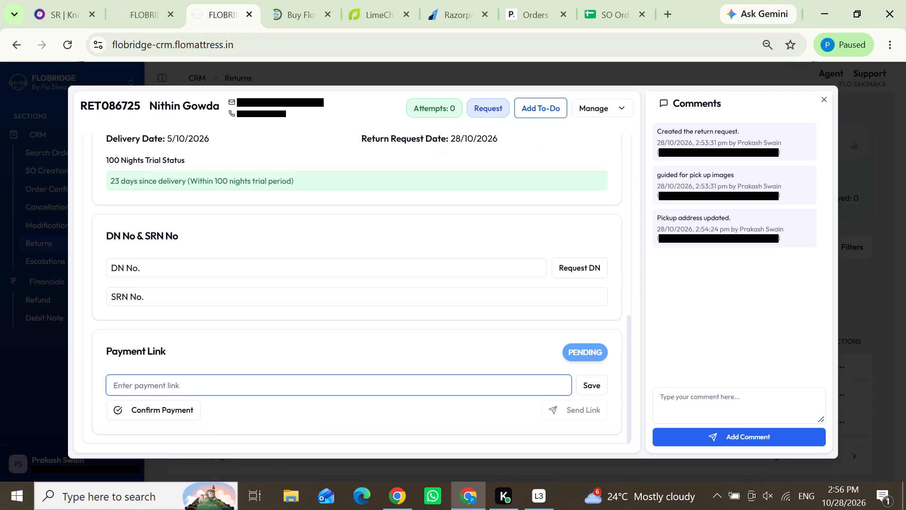
key("ctrl+v")
left_click(581, 385)
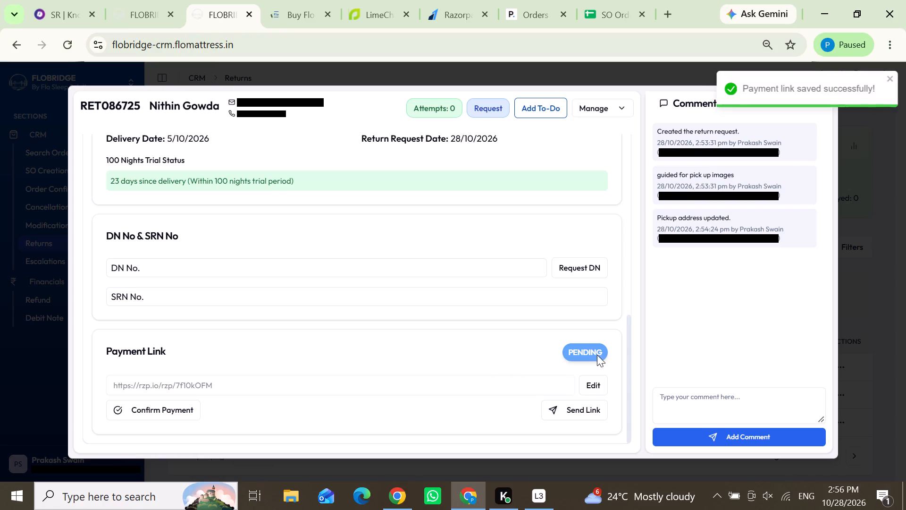
left_click(886, 329)
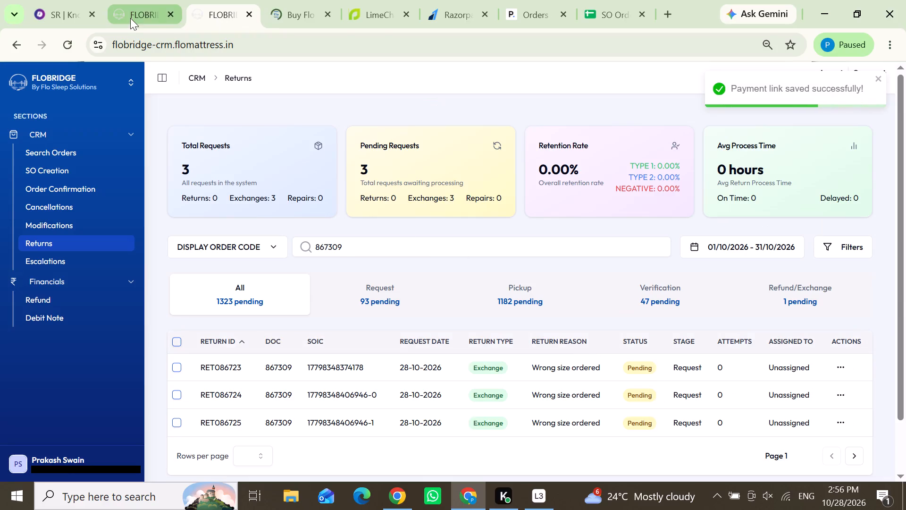
left_click(130, 18)
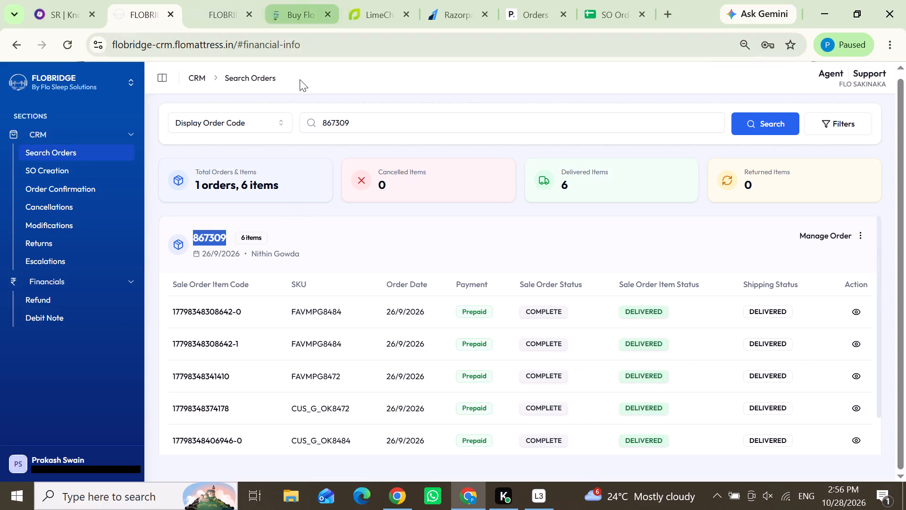
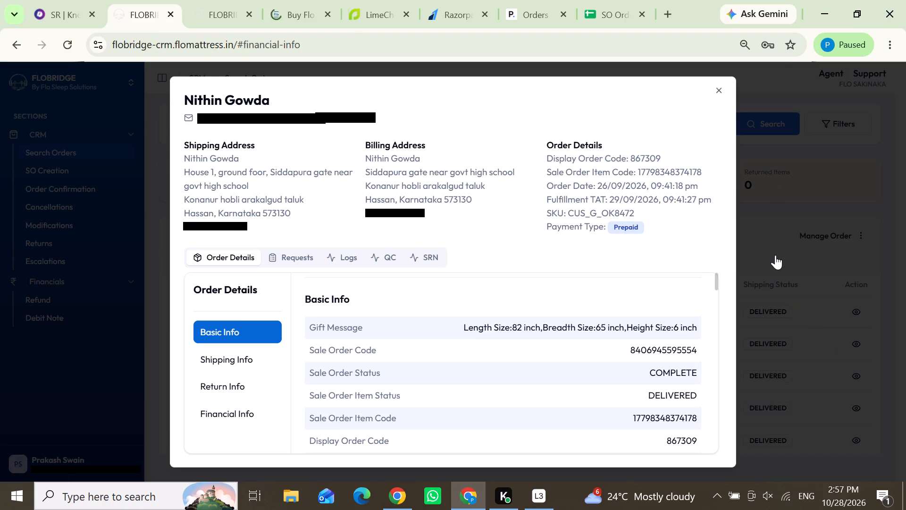
left_click_drag(878, 289, 873, 352)
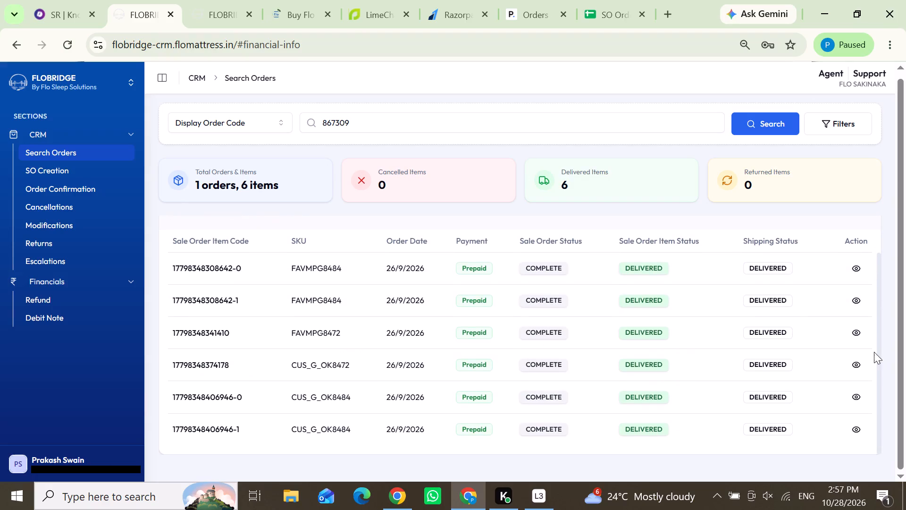
scroll(743, 351, "down", 3)
scroll(711, 354, "up", 2)
left_click(488, 252)
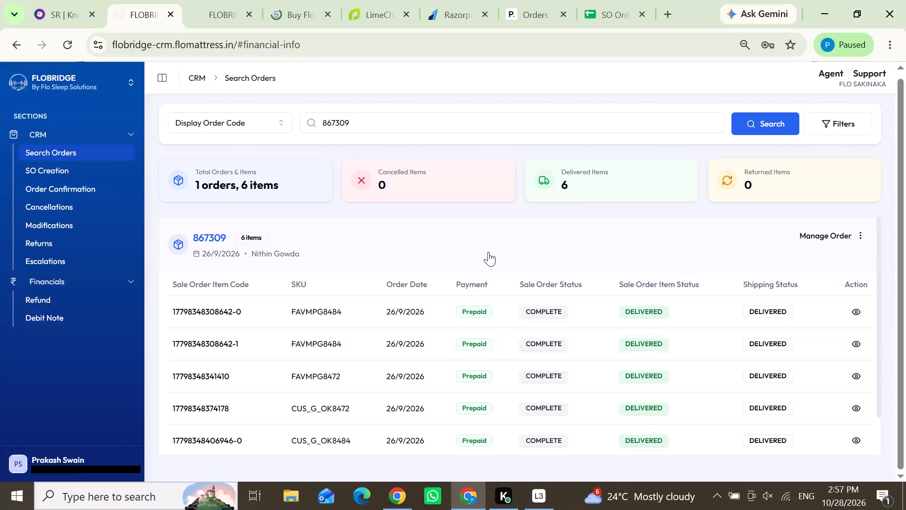
left_click(488, 252)
left_click_drag(303, 254, 276, 258)
left_click_drag(275, 254, 302, 255)
left_click(511, 239)
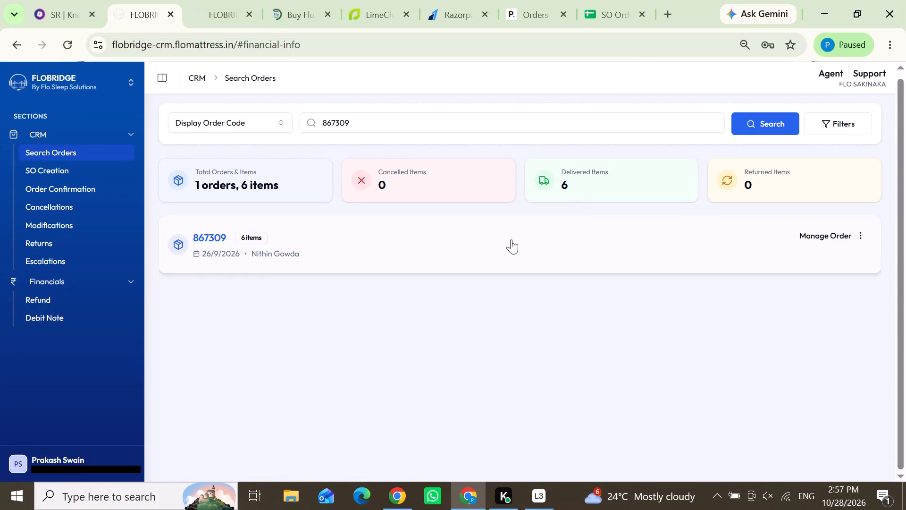
scroll(511, 239, "down", 3)
left_click_drag(490, 297, 456, 297)
left_click(456, 315)
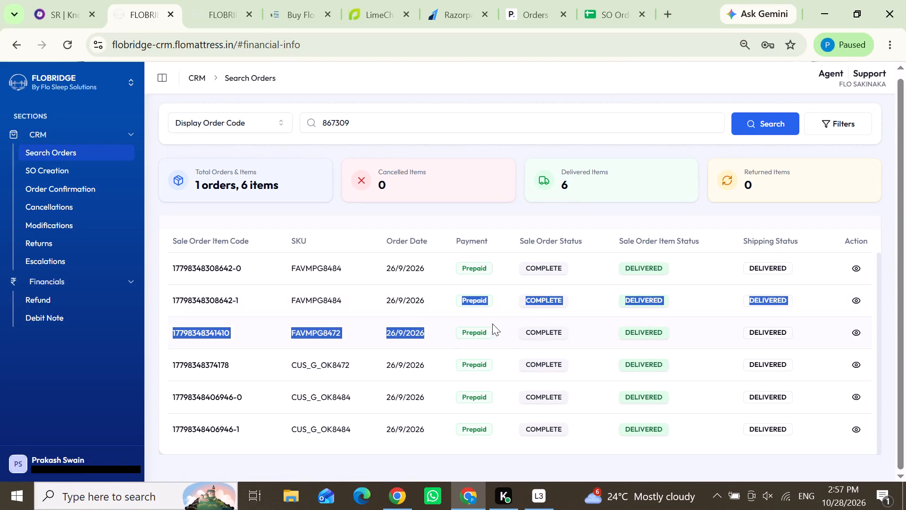
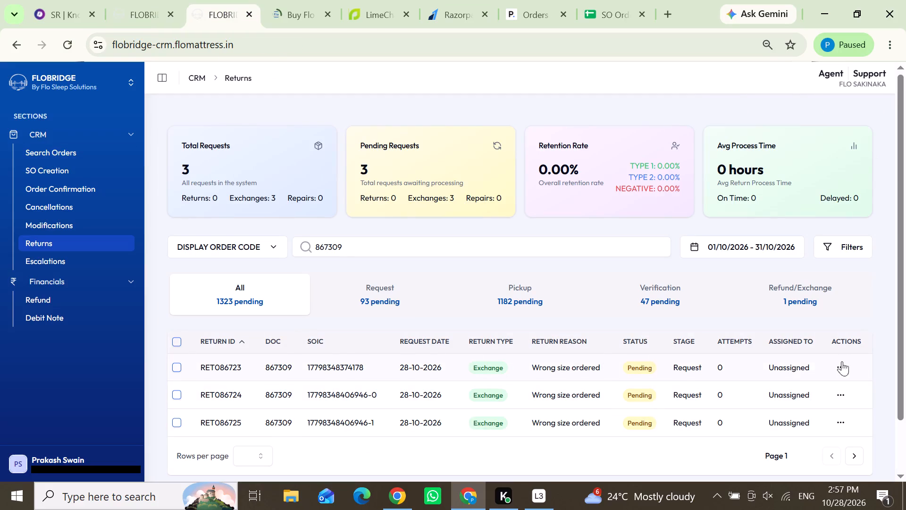
Open exchange requests RET086723, RET086724 and RET086725 in turn and review their return details, item sizes and comments.
left_click(813, 400)
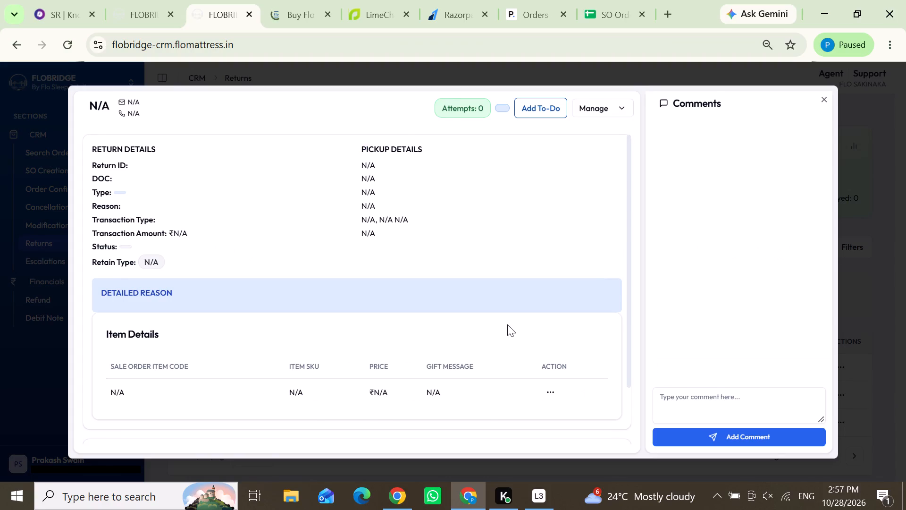
scroll(509, 315, "down", 2)
left_click(905, 325)
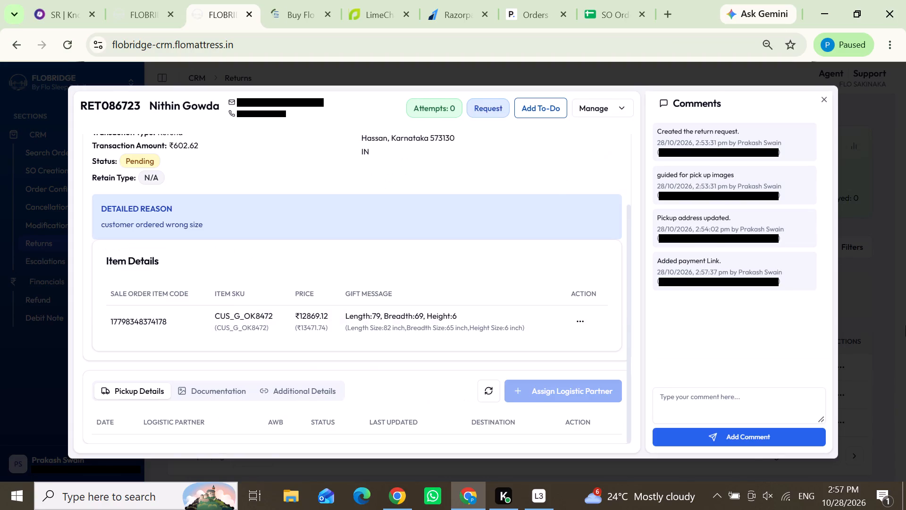
left_click(844, 399)
left_click(793, 438)
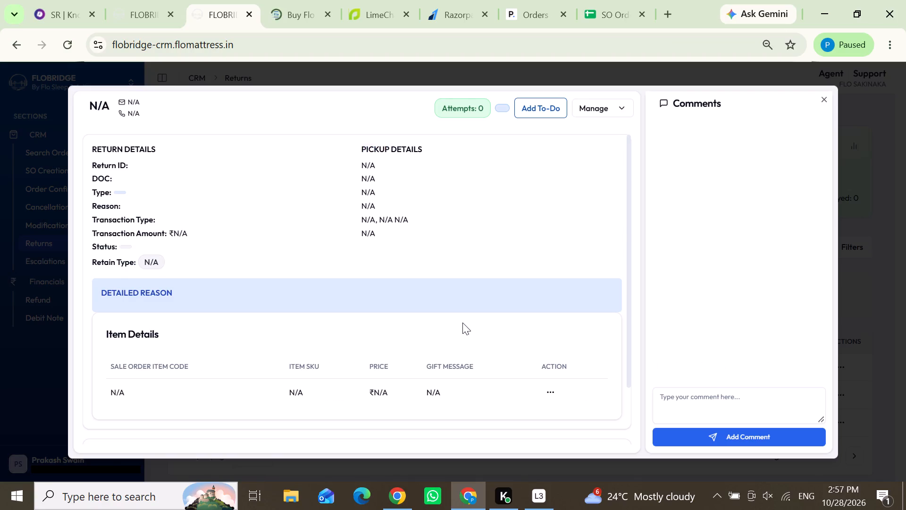
left_click(860, 318)
left_click(845, 420)
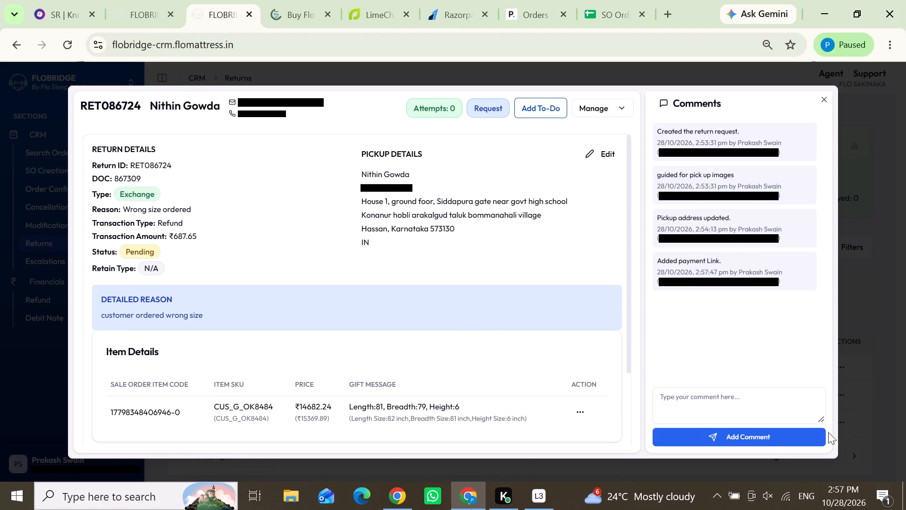
left_click(797, 381)
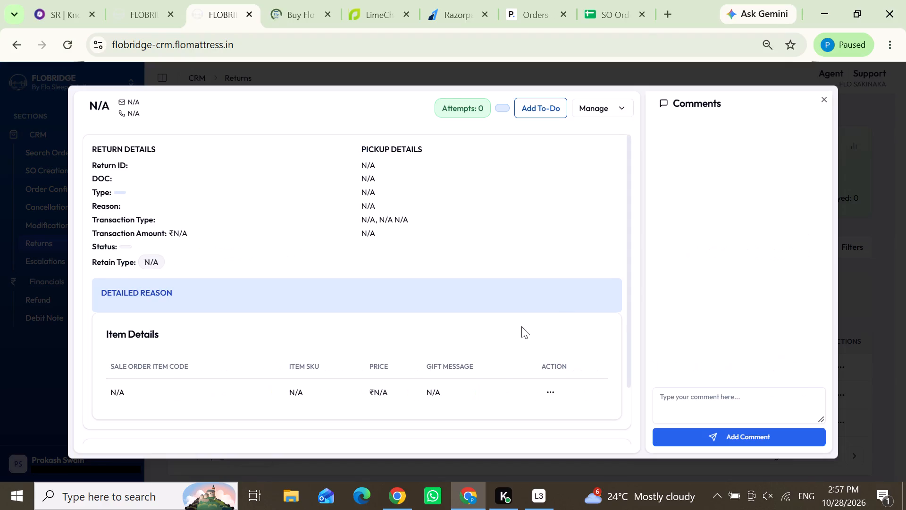
scroll(521, 326, "down", 2)
scroll(521, 325, "up", 1)
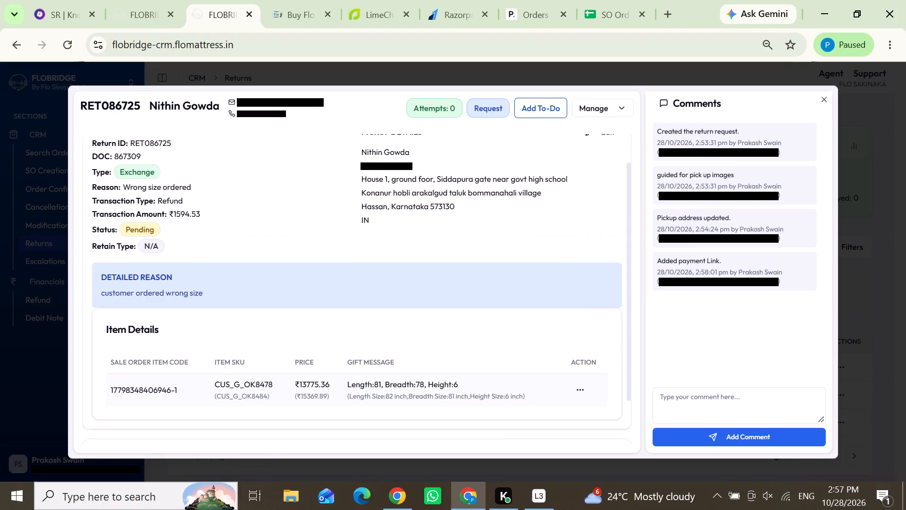
scroll(452, 329, "down", 1)
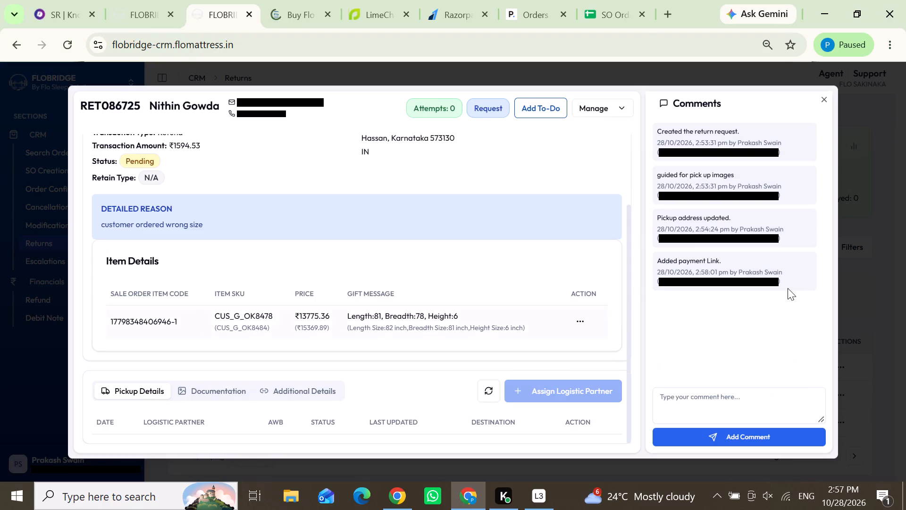
left_click(855, 277)
left_click(126, 2)
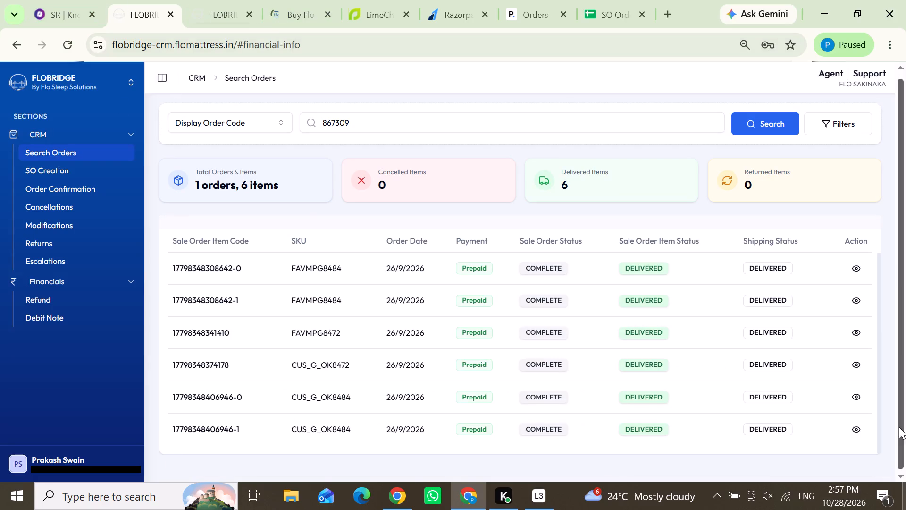
left_click(61, 0)
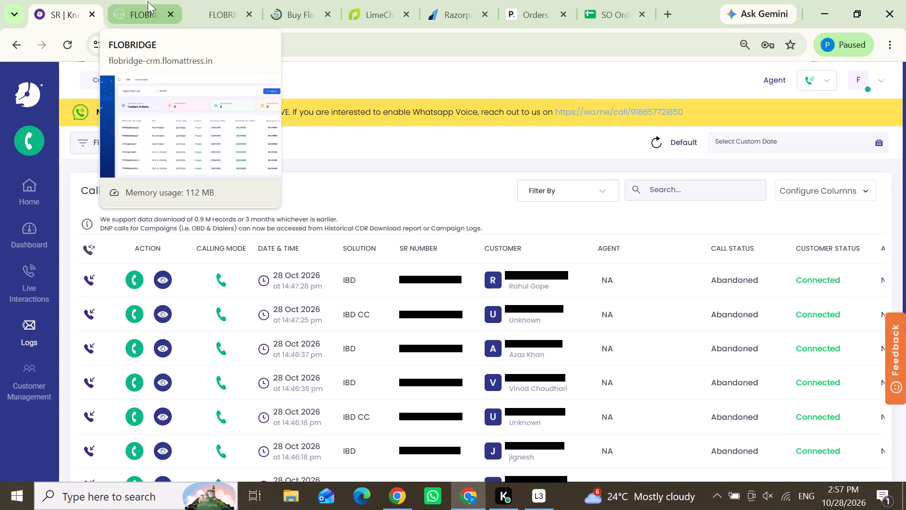